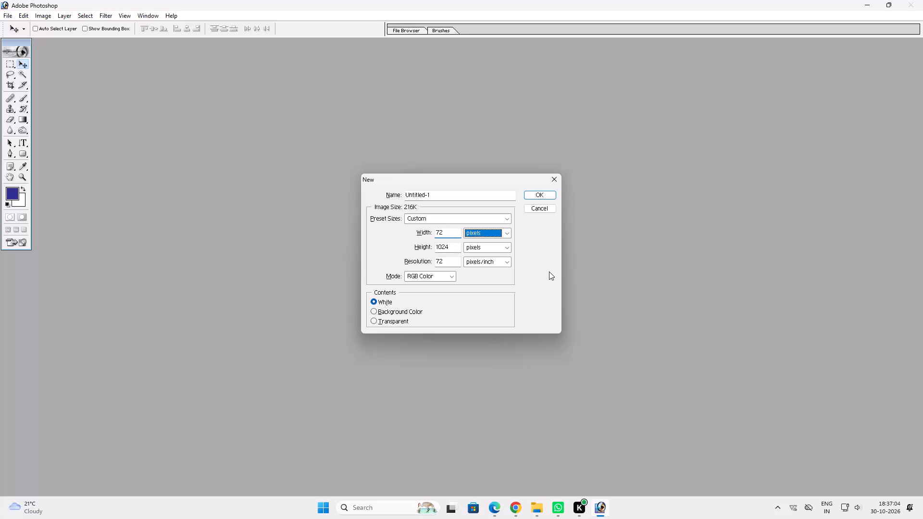
Create a new CMYK document 72 inches wide and 48 inches high at 72 pixels/inch with white contents.
{"action": "key", "text": "Down"}
{"action": "key", "text": "Tab"}
{"action": "key", "text": "shift+Tab"}
{"action": "key", "text": "Tab"}
{"action": "type", "text": "48"}
{"action": "key", "text": "Tab"}
{"action": "key", "text": "Down"}
{"action": "key", "text": "Tab"}
{"action": "key", "text": "Tab"}
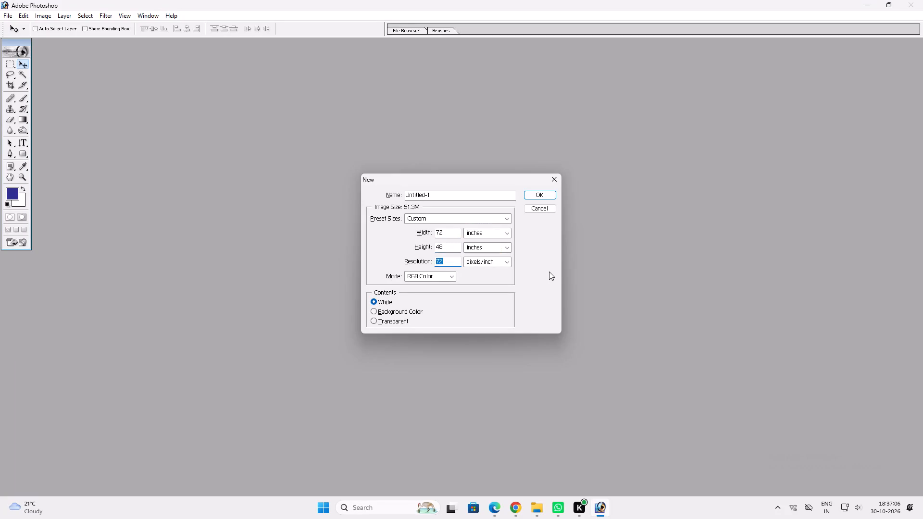
{"action": "key", "text": "Tab"}
{"action": "key", "text": "Right"}
{"action": "key", "text": "Return"}
Paste the copied banner image and scale it proportionally from its centre until it fills the whole canvas.
{"action": "key", "text": "ctrl+v"}
{"action": "left_click", "coordinate": [644, 49], "text": "ctrl"}
{"action": "key", "text": "ctrl+t"}
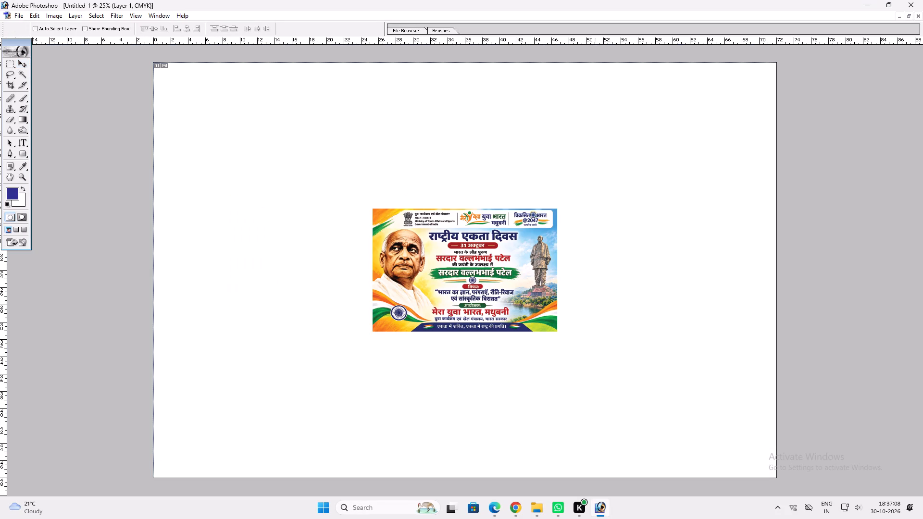
{"action": "left_click", "coordinate": [560, 336], "text": "alt+shift"}
{"action": "left_click_drag", "start_coordinate": [558, 332], "coordinate": [665, 380], "text": "alt+shift"}
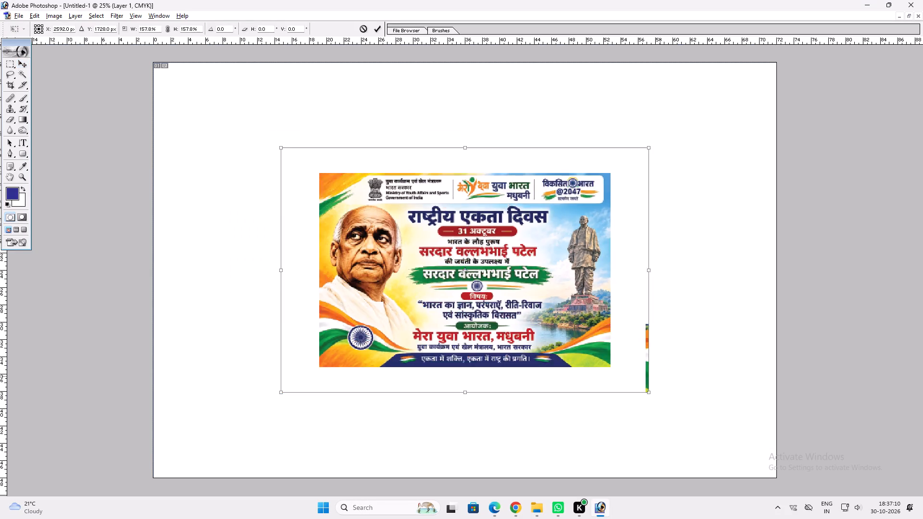
{"action": "left_click_drag", "start_coordinate": [665, 380], "coordinate": [787, 458], "text": "alt+shift"}
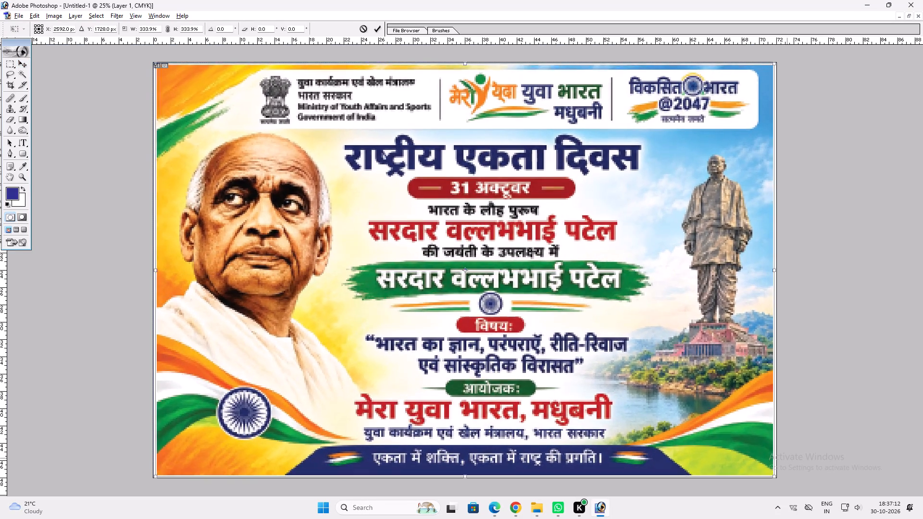
{"action": "left_click_drag", "start_coordinate": [787, 458], "coordinate": [791, 458], "text": "alt+shift"}
{"action": "key", "text": "Return"}
{"action": "type", "text": "vv"}
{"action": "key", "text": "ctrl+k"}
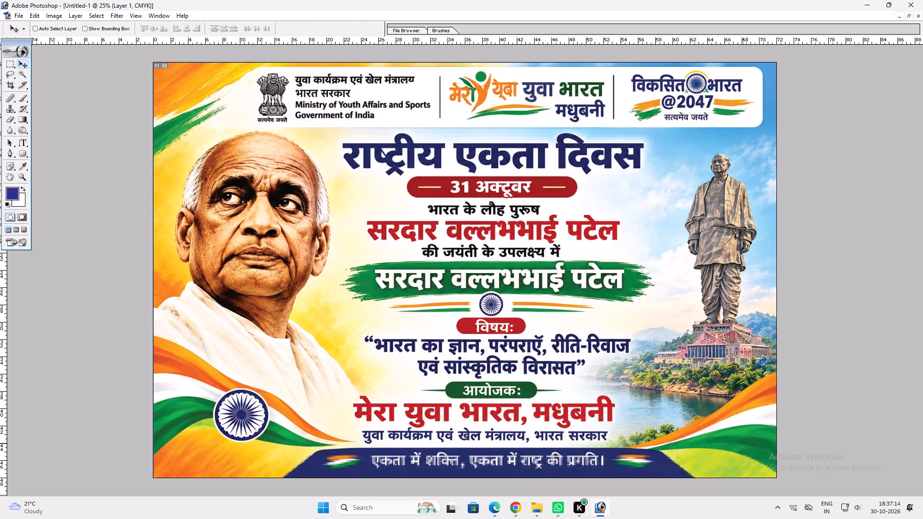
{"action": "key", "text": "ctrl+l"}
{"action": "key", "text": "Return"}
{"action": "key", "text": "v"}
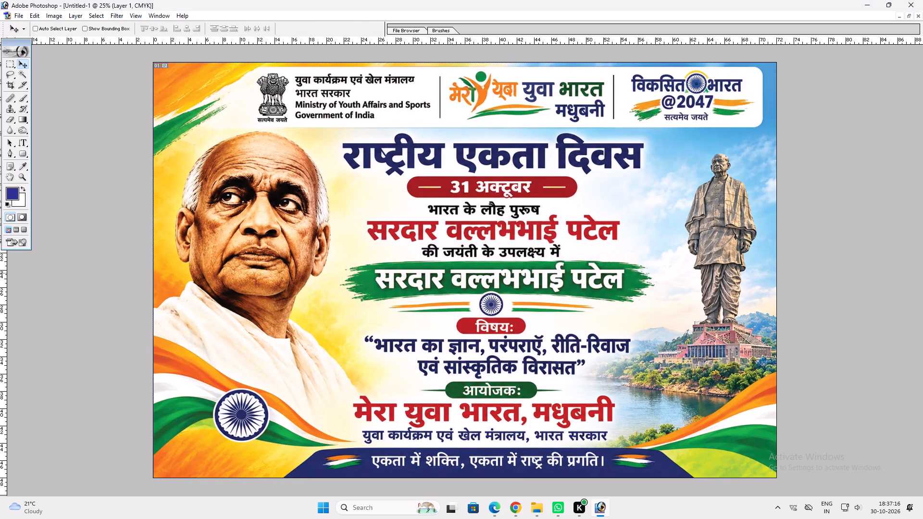
Darken the banner's shadows with Levels by raising the CMYK black input level to 25.
{"action": "key", "text": "ctrl+l"}
{"action": "left_click_drag", "start_coordinate": [555, 301], "coordinate": [561, 300]}
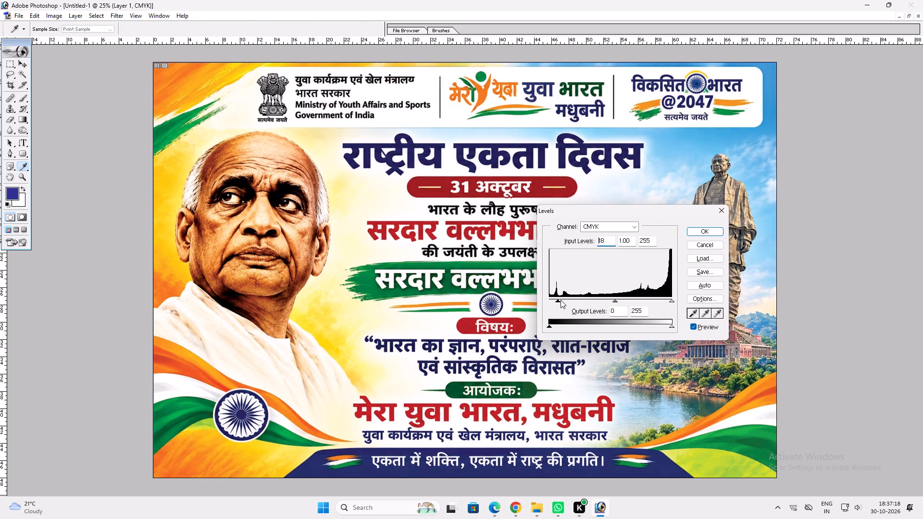
{"action": "left_click_drag", "start_coordinate": [561, 300], "coordinate": [561, 300]}
{"action": "left_click", "coordinate": [669, 299]}
{"action": "left_click", "coordinate": [667, 300]}
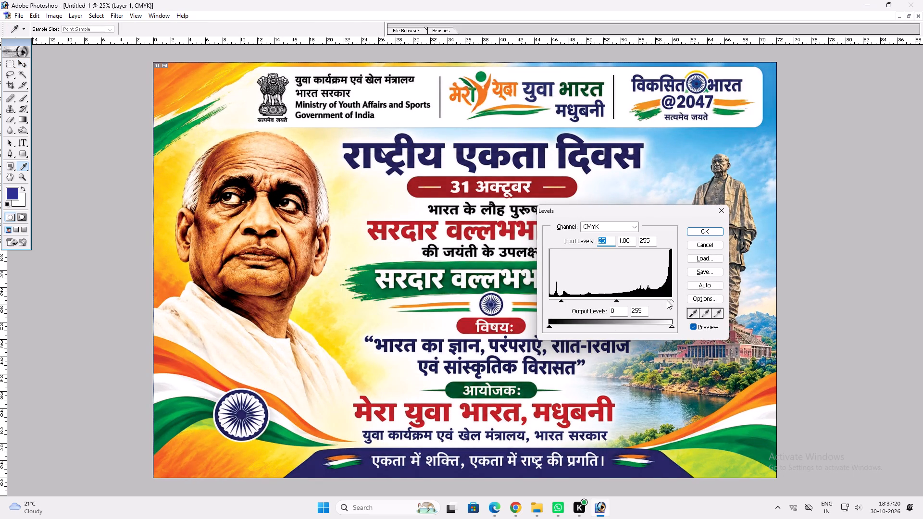
{"action": "key", "text": "Return"}
{"action": "key", "text": "v"}
Examine the banner at 50% zoom, from its centre up to the logos along the upper edge.
{"action": "key", "text": "ctrl+0"}
{"action": "key", "text": "ctrl+plus"}
{"action": "key", "text": "ctrl+plus"}
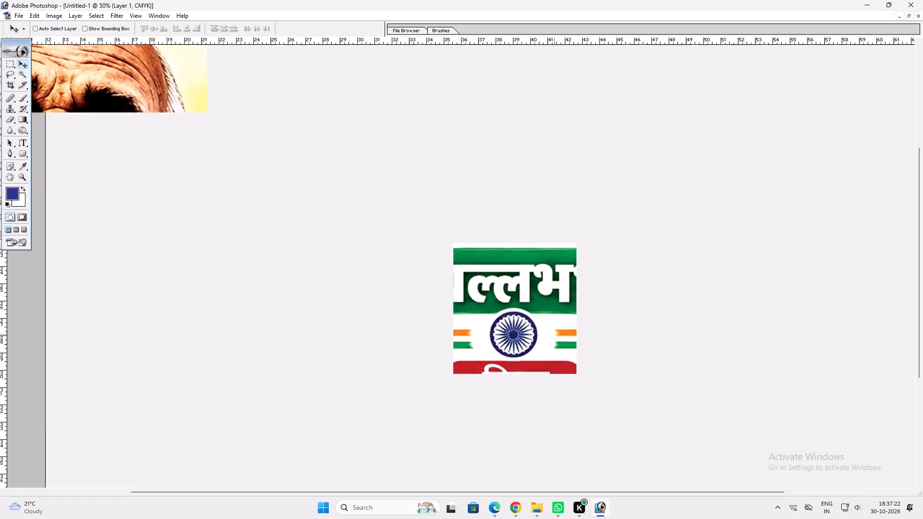
{"action": "key", "text": "space"}
{"action": "key", "text": "space"}
{"action": "key", "text": "space"}
{"action": "key", "text": "space"}
{"action": "key", "text": "space"}
{"action": "key", "text": "space"}
{"action": "left_click_drag", "start_coordinate": [492, 325], "coordinate": [493, 518]}
{"action": "key", "text": "v"}
Cycle the screen modes until the banner document is back in a floating window.
{"action": "key", "text": "f"}
{"action": "key", "text": "f"}
{"action": "key", "text": "f"}
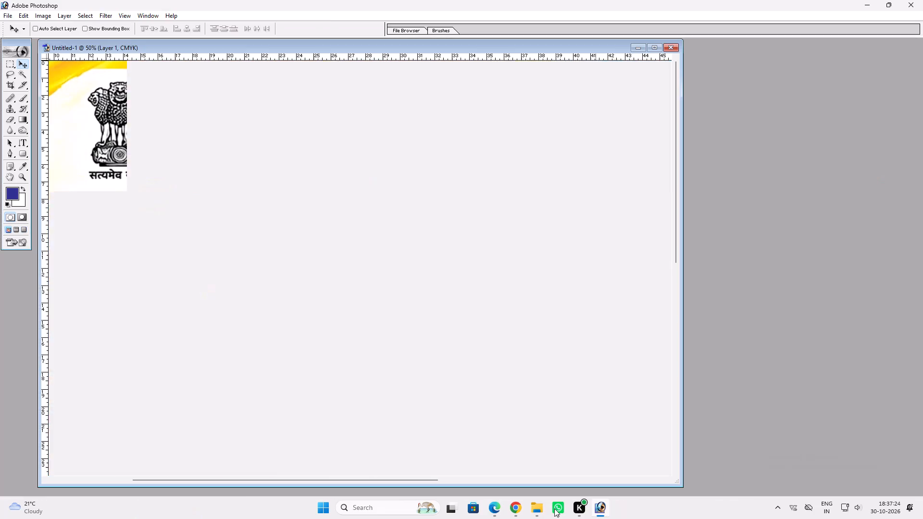
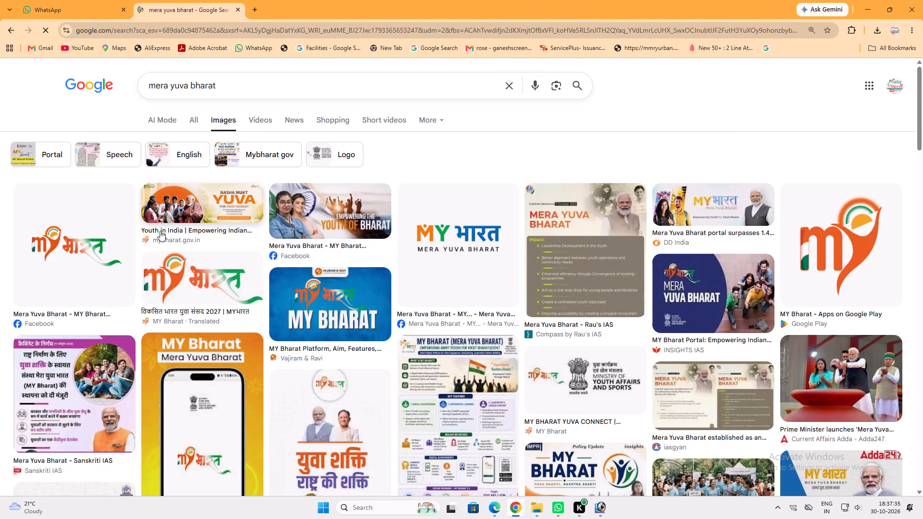
Open the first MY भारत logo result in the mera yuva bharat image search and copy its image.
{"action": "left_click", "coordinate": [71, 257]}
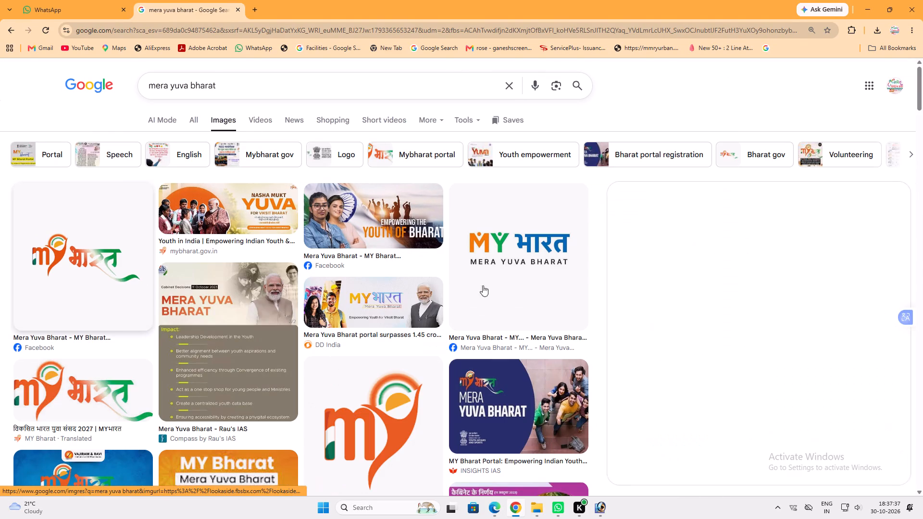
{"action": "scroll", "coordinate": [686, 314], "scroll_direction": "down", "scroll_amount": 3}
{"action": "scroll", "coordinate": [706, 294], "scroll_direction": "up", "scroll_amount": 4}
{"action": "right_click", "coordinate": [706, 294]}
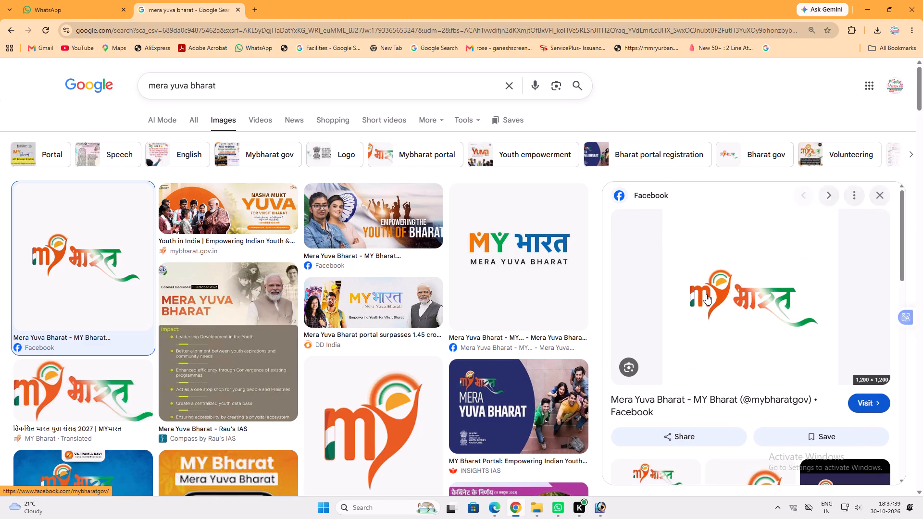
{"action": "left_click", "coordinate": [762, 206]}
Switch to Photoshop, maximise the banner document, paste the logo and delete its white background with the Magic Wand.
{"action": "left_click", "coordinate": [599, 507]}
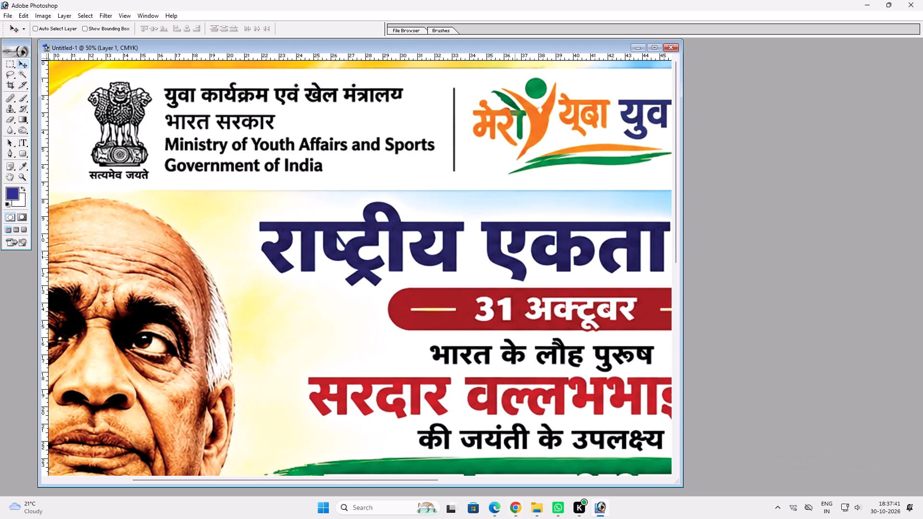
{"action": "left_click", "coordinate": [651, 46]}
{"action": "key", "text": "ctrl+v"}
{"action": "key", "text": "w"}
{"action": "left_click", "coordinate": [497, 235]}
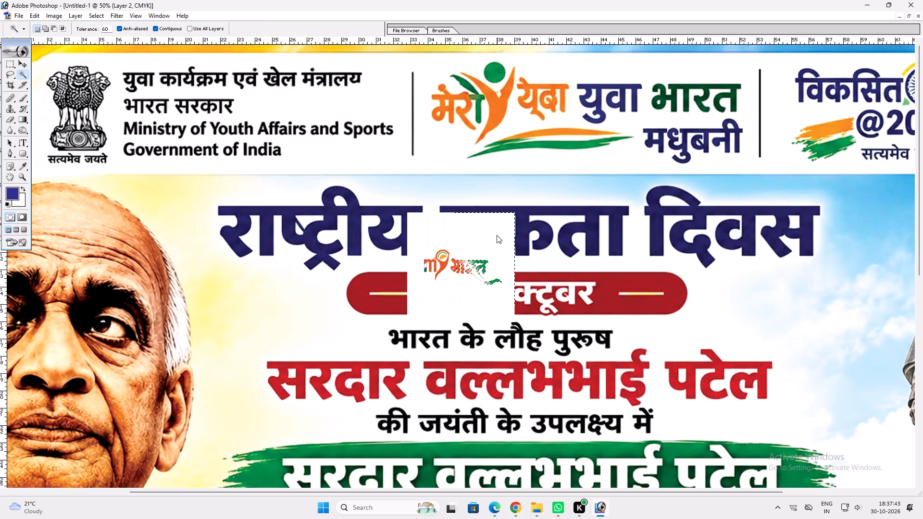
{"action": "key", "text": "Delete"}
{"action": "key", "text": "ctrl+d"}
Move the MY भारत logo over the old मेरा युवा भारत logo in the header and enlarge it across that section.
{"action": "key", "text": "v"}
{"action": "left_click_drag", "start_coordinate": [473, 264], "coordinate": [503, 91]}
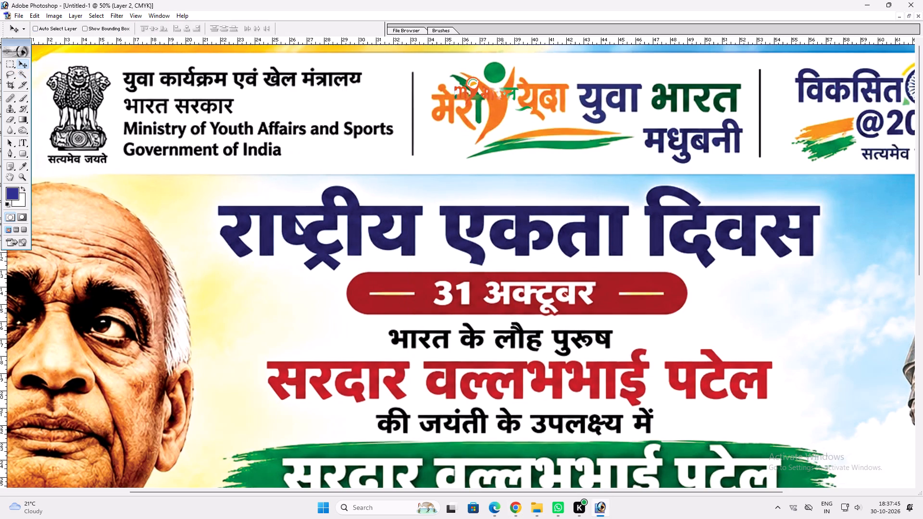
{"action": "left_click_drag", "start_coordinate": [503, 91], "coordinate": [498, 83]}
{"action": "key", "text": "ctrl+t"}
{"action": "left_click_drag", "start_coordinate": [530, 104], "coordinate": [645, 131], "text": "shift"}
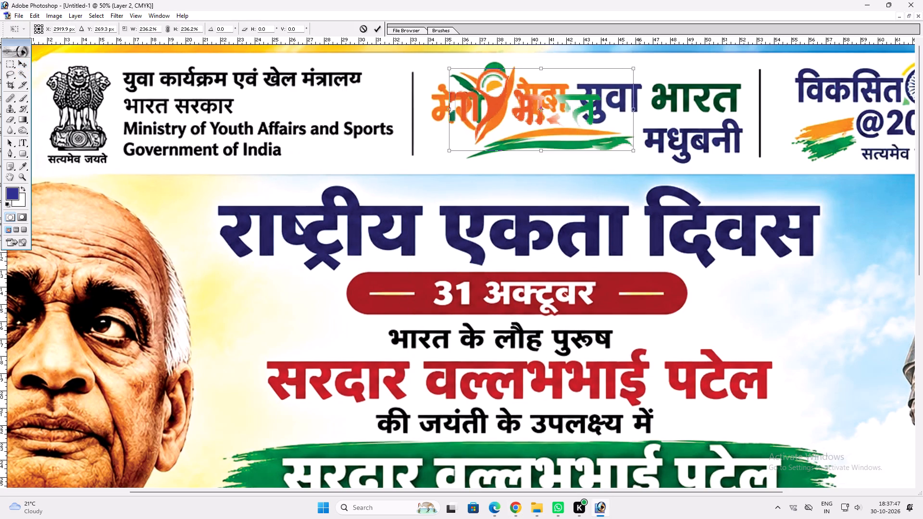
{"action": "left_click_drag", "start_coordinate": [638, 127], "coordinate": [734, 137], "text": "shift"}
{"action": "key", "text": "shift+Return"}
{"action": "key", "text": "v"}
{"action": "key", "text": "space"}
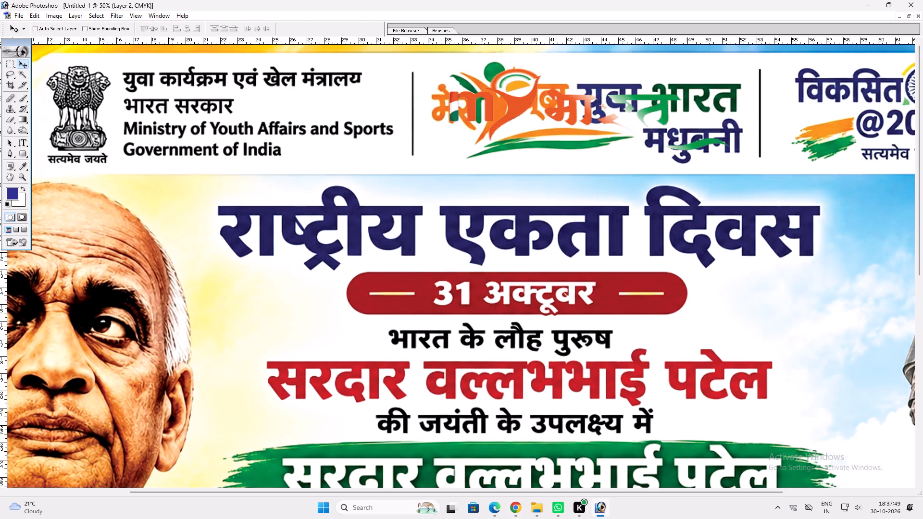
{"action": "right_click", "coordinate": [685, 127]}
{"action": "left_click", "coordinate": [686, 132]}
{"action": "key", "text": "v"}
{"action": "key", "text": "ctrl+t"}
{"action": "left_click_drag", "start_coordinate": [598, 111], "coordinate": [611, 109], "text": "shift"}
{"action": "key", "text": "shift+Return"}
{"action": "key", "text": "v"}
{"action": "left_click", "coordinate": [599, 105]}
On the banner layer, stretch a thin white strip beside the first divider across the old logo and मधुबनी to hide them.
{"action": "key", "text": "ctrl+plus"}
{"action": "key", "text": "space"}
{"action": "left_click_drag", "start_coordinate": [596, 105], "coordinate": [610, 244]}
{"action": "key", "text": "v"}
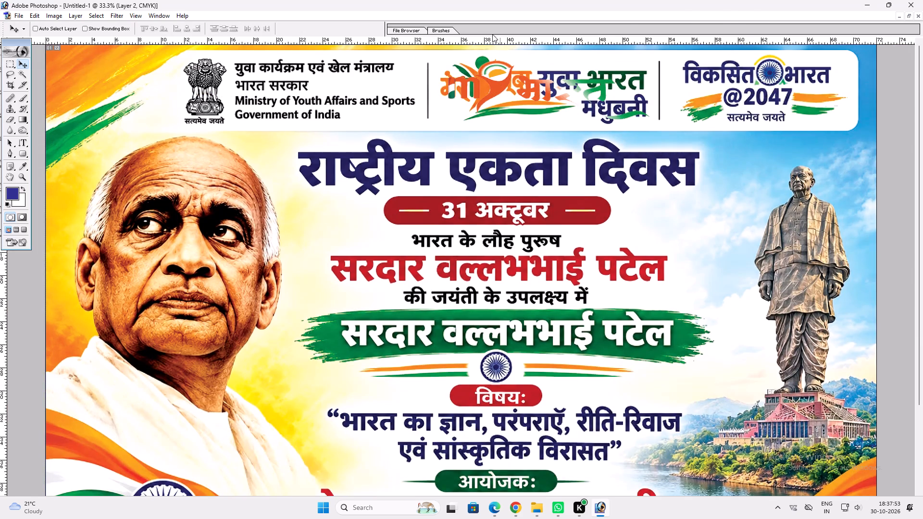
{"action": "left_click", "coordinate": [516, 56], "text": "ctrl"}
{"action": "key", "text": "m"}
{"action": "left_click_drag", "start_coordinate": [434, 60], "coordinate": [435, 100]}
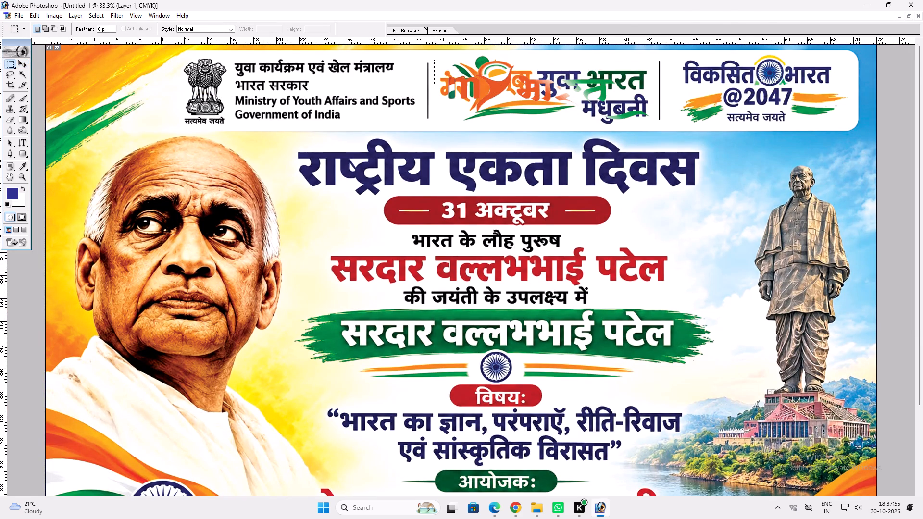
{"action": "left_click_drag", "start_coordinate": [435, 100], "coordinate": [437, 114]}
{"action": "key", "text": "ctrl+t"}
{"action": "left_click_drag", "start_coordinate": [440, 92], "coordinate": [622, 123]}
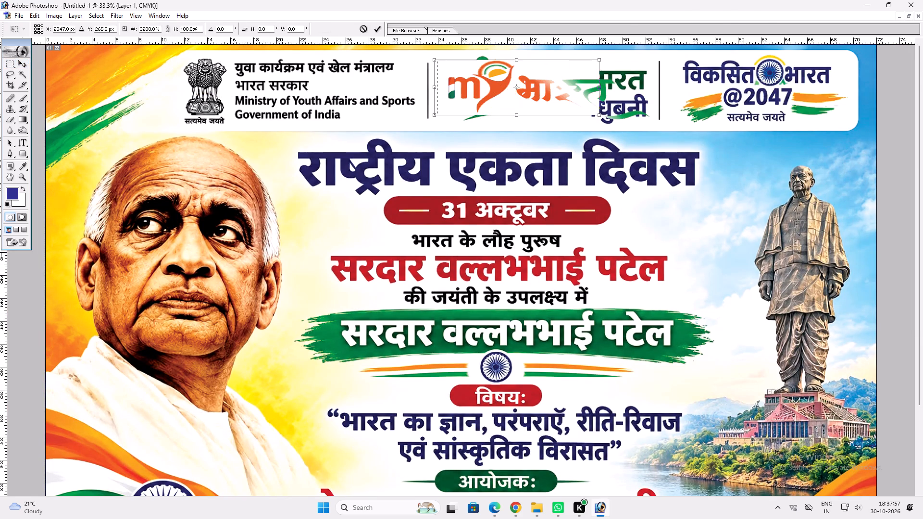
{"action": "left_click_drag", "start_coordinate": [622, 123], "coordinate": [653, 124]}
{"action": "left_click_drag", "start_coordinate": [638, 109], "coordinate": [634, 120]}
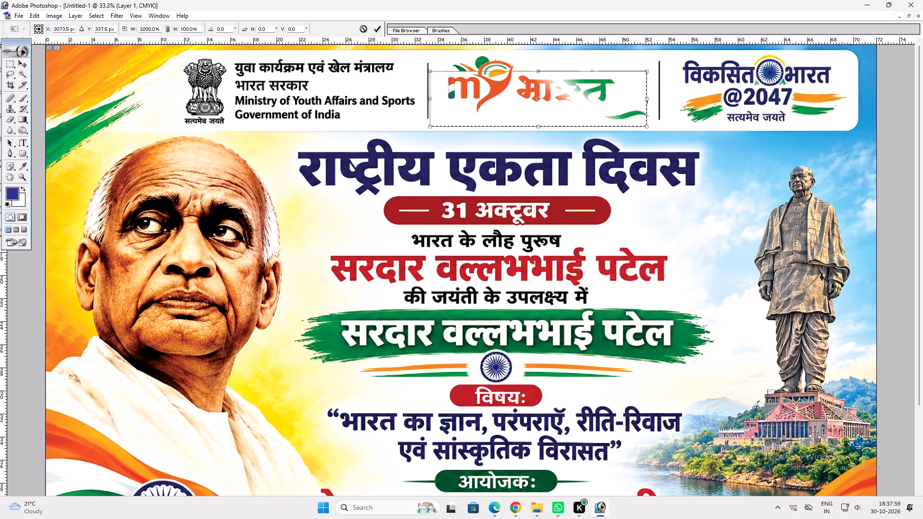
{"action": "left_click_drag", "start_coordinate": [599, 68], "coordinate": [596, 51]}
{"action": "key", "text": "Return"}
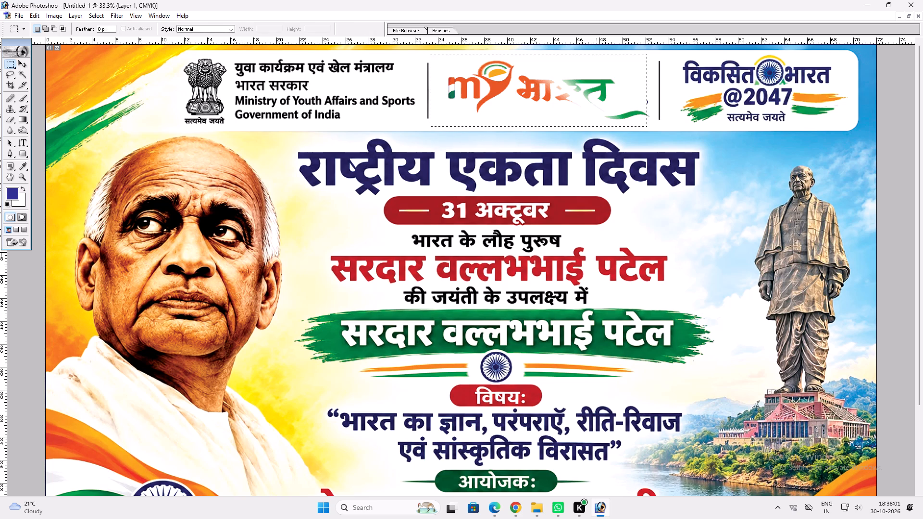
{"action": "key", "text": "ctrl+d"}
Examine the replaced header logo and the banner as a whole.
{"action": "key", "text": "v"}
{"action": "key", "text": "v"}
{"action": "key", "text": "space"}
{"action": "left_click_drag", "start_coordinate": [580, 182], "coordinate": [576, 159]}
{"action": "key", "text": "v"}
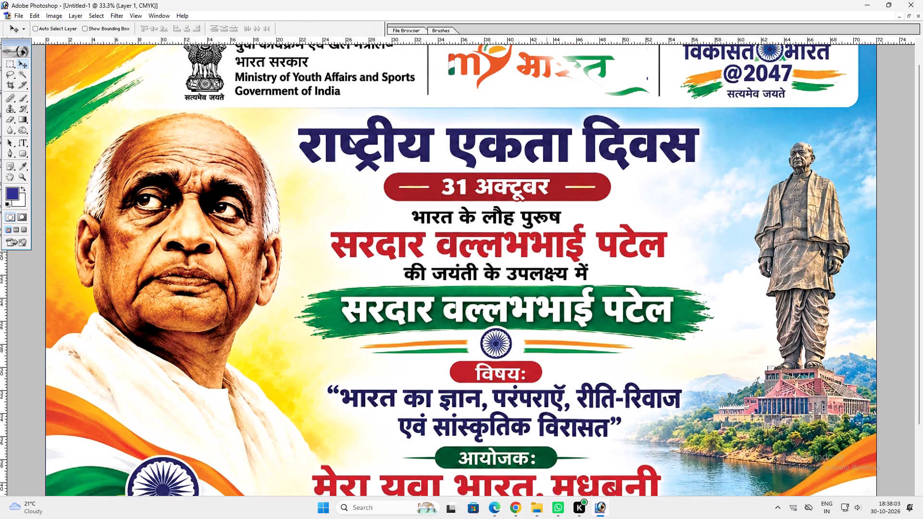
{"action": "key", "text": "ctrl+plus"}
{"action": "key", "text": "space"}
{"action": "key", "text": "space"}
{"action": "key", "text": "space"}
{"action": "key", "text": "space"}
{"action": "key", "text": "space"}
{"action": "key", "text": "space"}
{"action": "key", "text": "space"}
{"action": "left_click_drag", "start_coordinate": [508, 226], "coordinate": [509, 284]}
{"action": "right_click_drag", "start_coordinate": [470, 232], "coordinate": [479, 234]}
{"action": "left_click_drag", "start_coordinate": [487, 236], "coordinate": [496, 238]}
{"action": "key", "text": "v"}
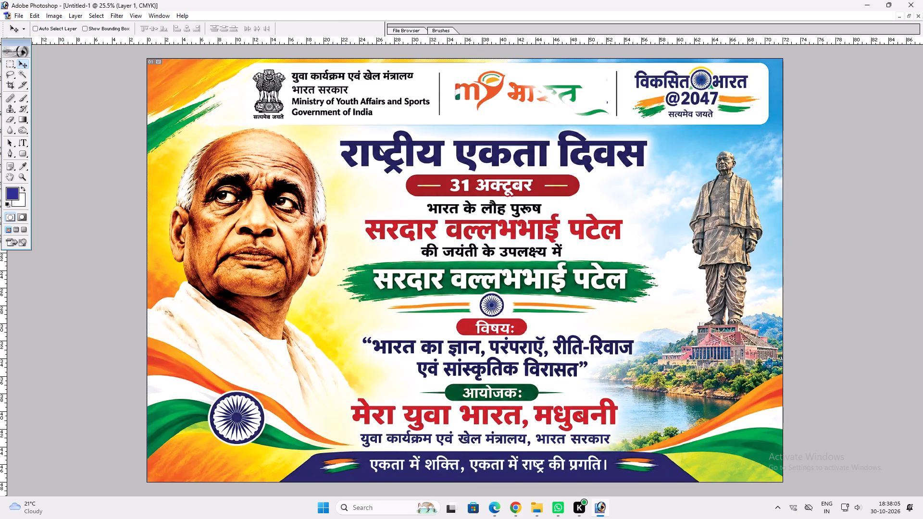
Add the text "fff" in the RAJ 07 font beside the red date capsule and enlarge it to about 123.35 pt.
{"action": "key", "text": "ctrl+plus"}
{"action": "key", "text": "space"}
{"action": "left_click_drag", "start_coordinate": [486, 196], "coordinate": [496, 256]}
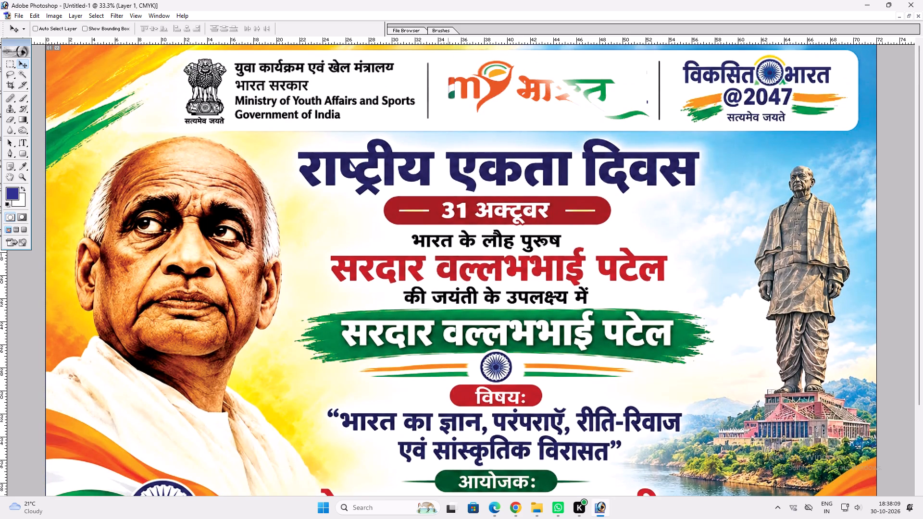
{"action": "key", "text": "t"}
{"action": "type", "text": "tttt"}
{"action": "type", "text": "ttt"}
{"action": "left_click", "coordinate": [675, 203]}
{"action": "type", "text": "fff"}
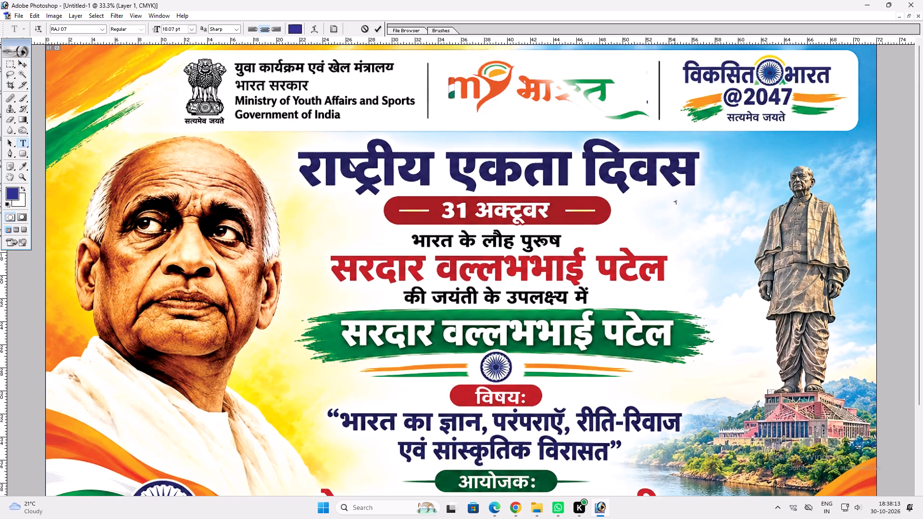
{"action": "key", "text": "ctrl+a"}
{"action": "key", "text": "ctrl+Return"}
{"action": "key", "text": "ctrl+t"}
{"action": "left_click_drag", "start_coordinate": [680, 204], "coordinate": [703, 216], "text": "shift"}
{"action": "key", "text": "shift+Return"}
Replace the "fff" text with ",oa" so that it reads एवं in the RAJ 07 font.
{"action": "key", "text": "t"}
{"action": "left_click", "coordinate": [690, 202]}
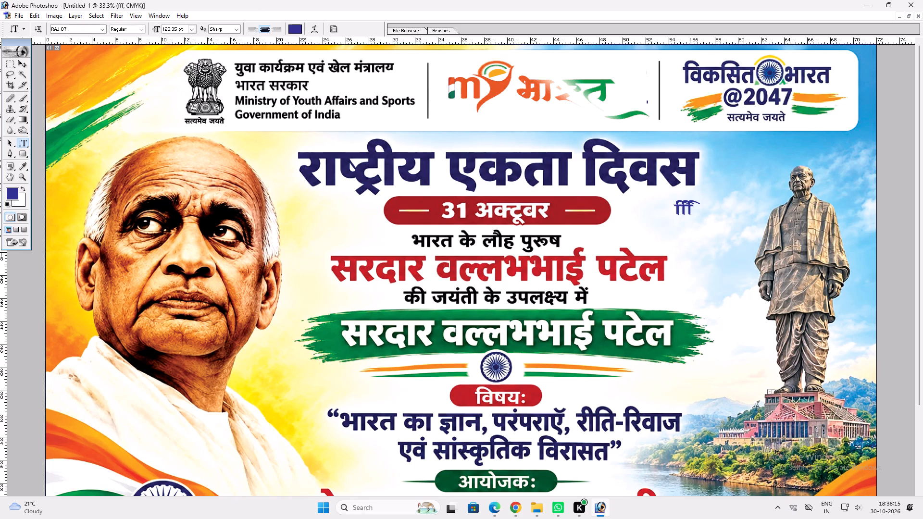
{"action": "key", "text": "ctrl+a"}
{"action": "type", "text": ",oa"}
{"action": "key", "text": "Return"}
{"action": "key", "text": "v"}
{"action": "key", "text": "ctrl+t"}
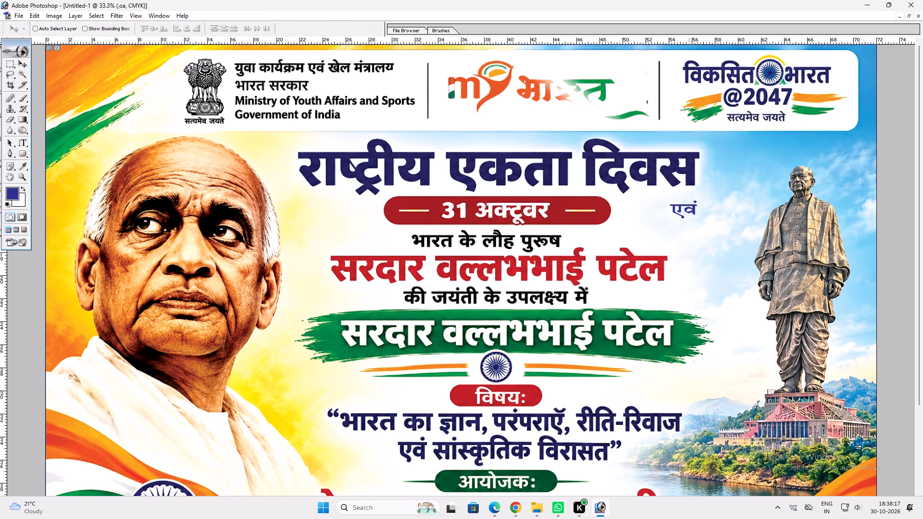
{"action": "left_click", "coordinate": [688, 201], "text": "shift"}
{"action": "key", "text": "shift+Return"}
{"action": "key", "text": "v"}
{"action": "key", "text": "v"}
{"action": "left_click_drag", "start_coordinate": [689, 209], "coordinate": [486, 211]}
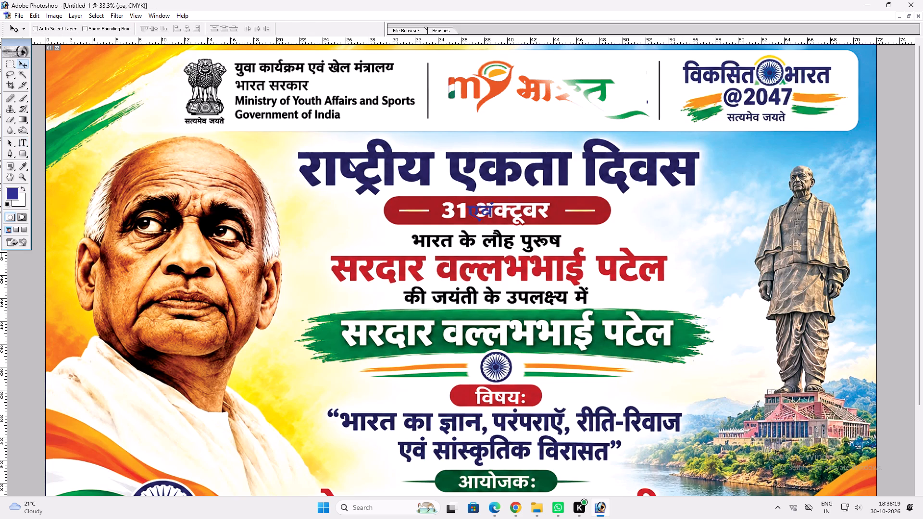
{"action": "left_click_drag", "start_coordinate": [486, 211], "coordinate": [675, 215]}
On the banner layer, stretch a thin white strip from above the 31 अक्टूबर capsule down over the whole capsule to hide it.
{"action": "left_click", "coordinate": [652, 232], "text": "ctrl"}
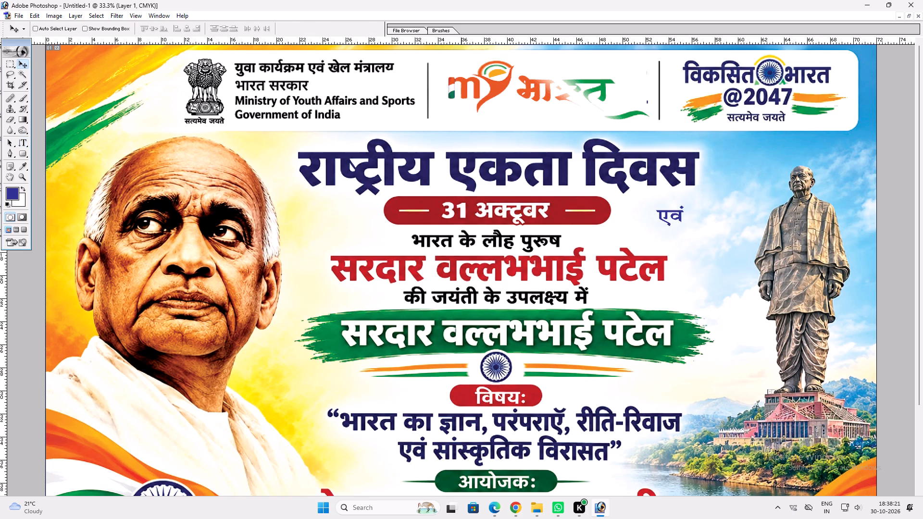
{"action": "key", "text": "m"}
{"action": "left_click_drag", "start_coordinate": [392, 194], "coordinate": [403, 195]}
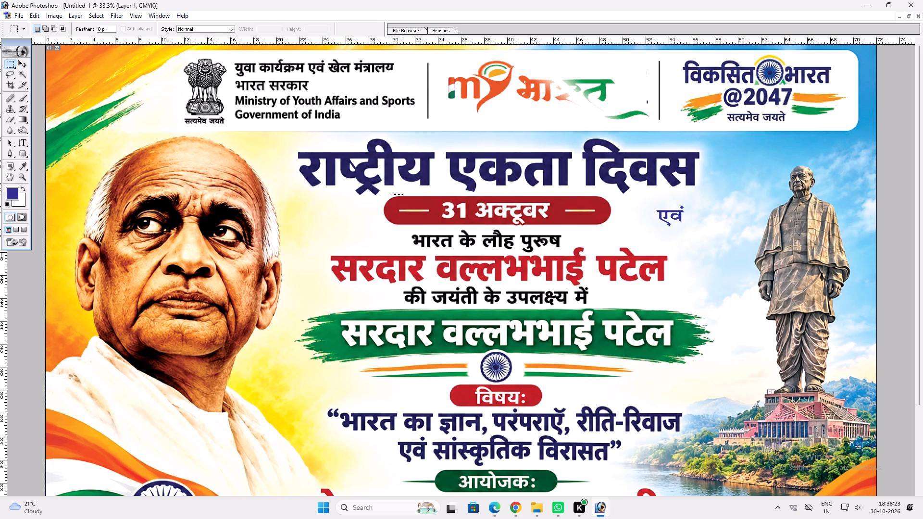
{"action": "left_click_drag", "start_coordinate": [403, 195], "coordinate": [603, 193]}
{"action": "key", "text": "ctrl+t"}
{"action": "left_click_drag", "start_coordinate": [587, 198], "coordinate": [589, 224]}
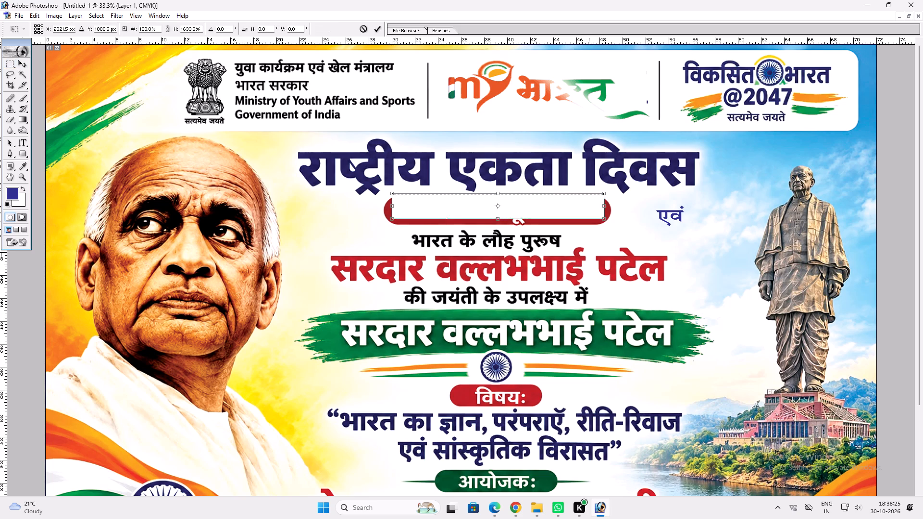
{"action": "left_click_drag", "start_coordinate": [589, 224], "coordinate": [591, 230]}
{"action": "left_click_drag", "start_coordinate": [605, 211], "coordinate": [617, 208], "text": "alt+shift"}
{"action": "key", "text": "Return"}
{"action": "key", "text": "ctrl+d"}
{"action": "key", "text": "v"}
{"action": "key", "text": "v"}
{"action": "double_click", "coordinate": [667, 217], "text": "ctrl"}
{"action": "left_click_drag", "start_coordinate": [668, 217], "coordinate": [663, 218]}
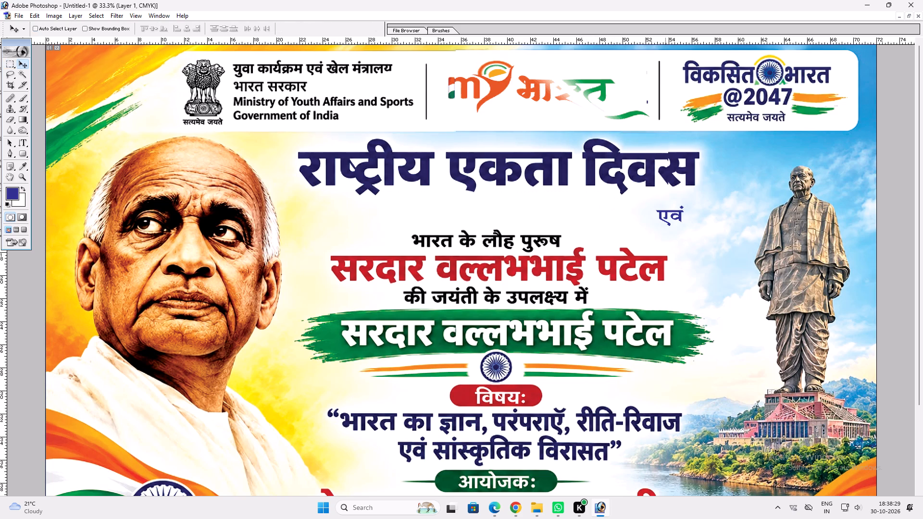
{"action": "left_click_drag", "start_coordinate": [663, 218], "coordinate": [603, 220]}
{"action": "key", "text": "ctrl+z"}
Move the एवं text into the cleared space below the राष्ट्रीय एकता दिवस heading and enlarge it to fit there.
{"action": "left_click", "coordinate": [666, 217], "text": "ctrl"}
{"action": "left_click_drag", "start_coordinate": [666, 217], "coordinate": [475, 211]}
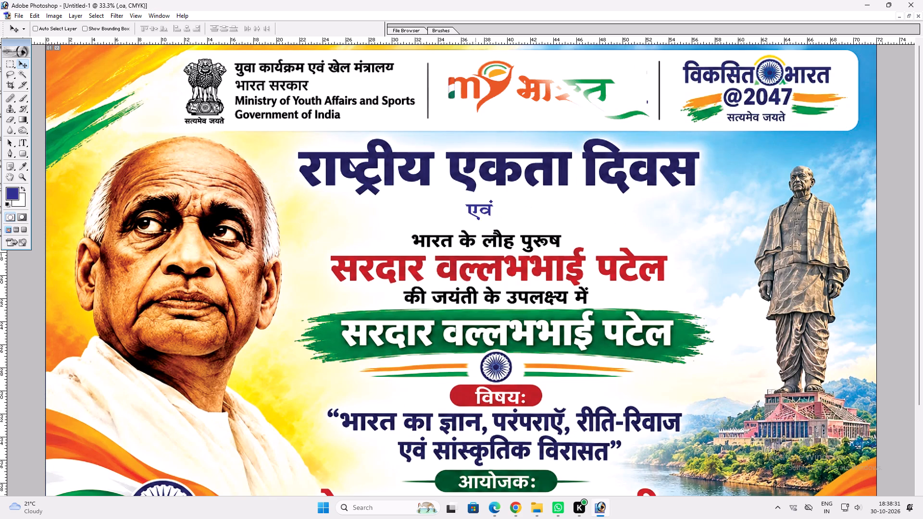
{"action": "left_click_drag", "start_coordinate": [475, 211], "coordinate": [467, 207]}
{"action": "key", "text": "ctrl+t"}
{"action": "left_click_drag", "start_coordinate": [482, 214], "coordinate": [508, 219], "text": "shift"}
{"action": "key", "text": "shift+Return"}
{"action": "key", "text": "v"}
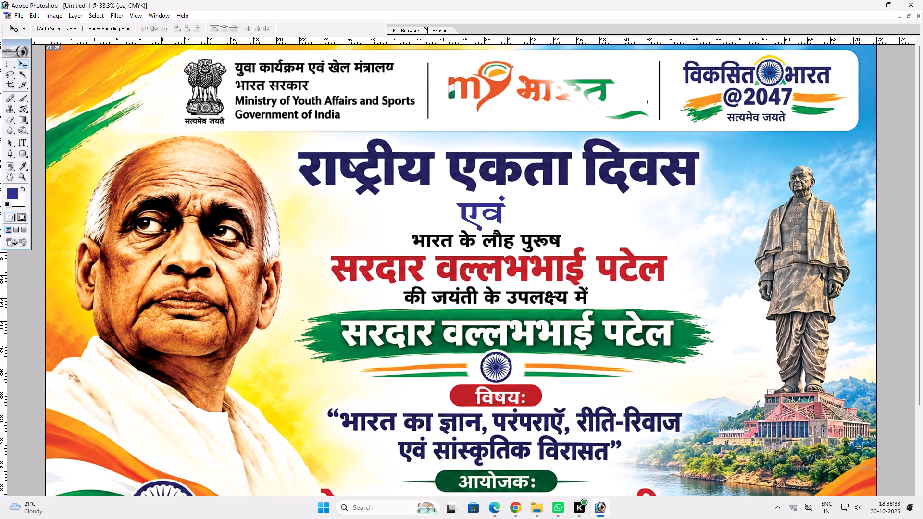
{"action": "key", "text": "ctrl+t"}
{"action": "left_click", "coordinate": [496, 198], "text": "shift"}
{"action": "key", "text": "Return"}
{"action": "key", "text": "v"}
{"action": "key", "text": "ctrl+t"}
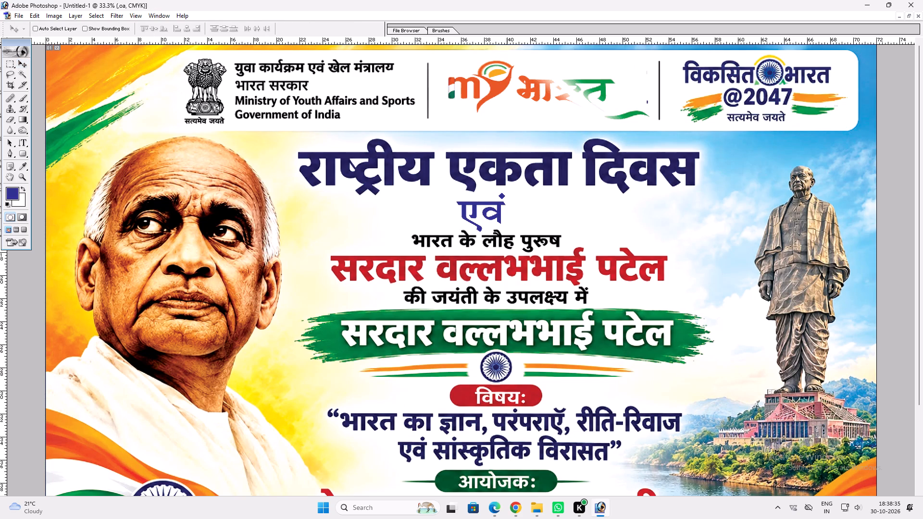
{"action": "left_click_drag", "start_coordinate": [505, 223], "coordinate": [499, 224], "text": "alt+shift"}
{"action": "key", "text": "shift+Return"}
Apply a Color Overlay to the एवं text using the dark navy sampled from the main heading.
{"action": "key", "text": "alt+l"}
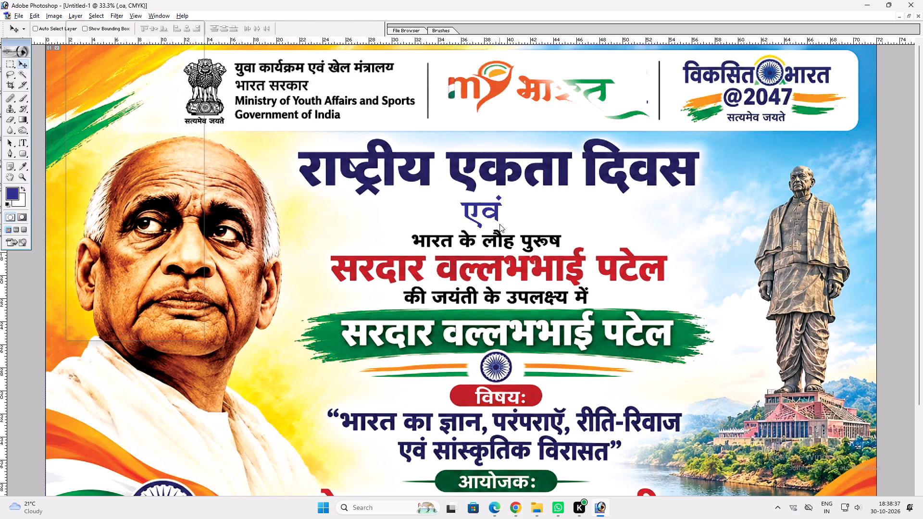
{"action": "key", "text": "alt+y"}
{"action": "key", "text": "n"}
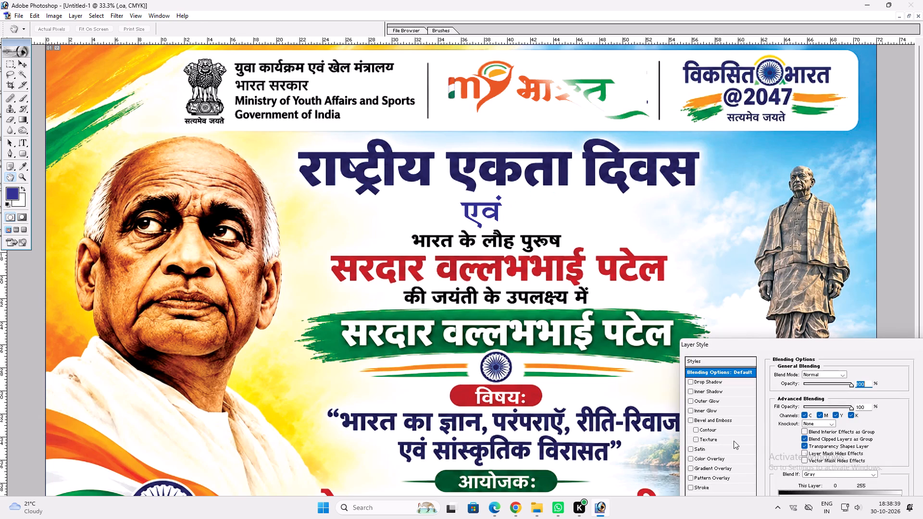
{"action": "left_click", "coordinate": [725, 458]}
{"action": "left_click", "coordinate": [854, 372]}
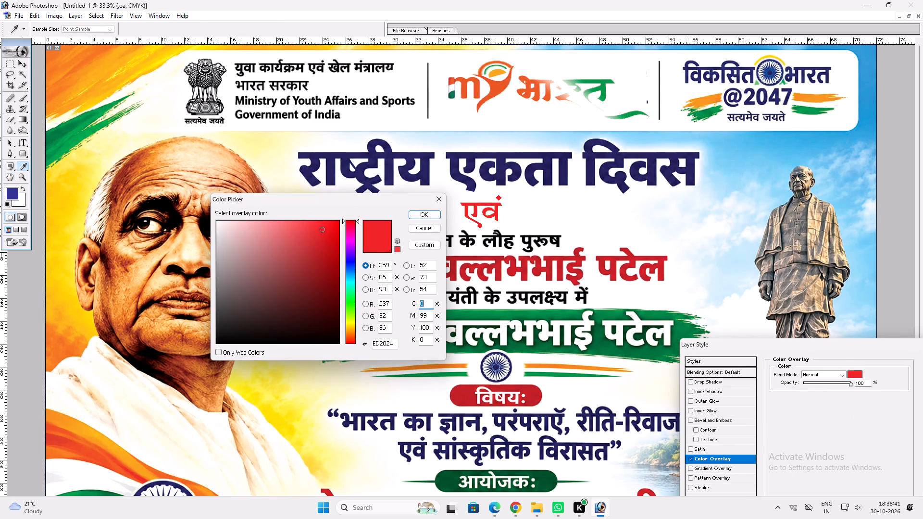
{"action": "left_click", "coordinate": [689, 176]}
{"action": "key", "text": "Return"}
{"action": "key", "text": "Return"}
Scale the एवं text down slightly in the gap below the main heading.
{"action": "key", "text": "ctrl+t"}
{"action": "left_click_drag", "start_coordinate": [501, 220], "coordinate": [496, 220], "text": "alt+shift"}
{"action": "key", "text": "shift+Return"}
{"action": "key", "text": "v"}
Examine the banner's central text from the main heading down to the organiser lines.
{"action": "key", "text": "space"}
{"action": "left_click_drag", "start_coordinate": [530, 282], "coordinate": [534, 222]}
{"action": "key", "text": "v"}
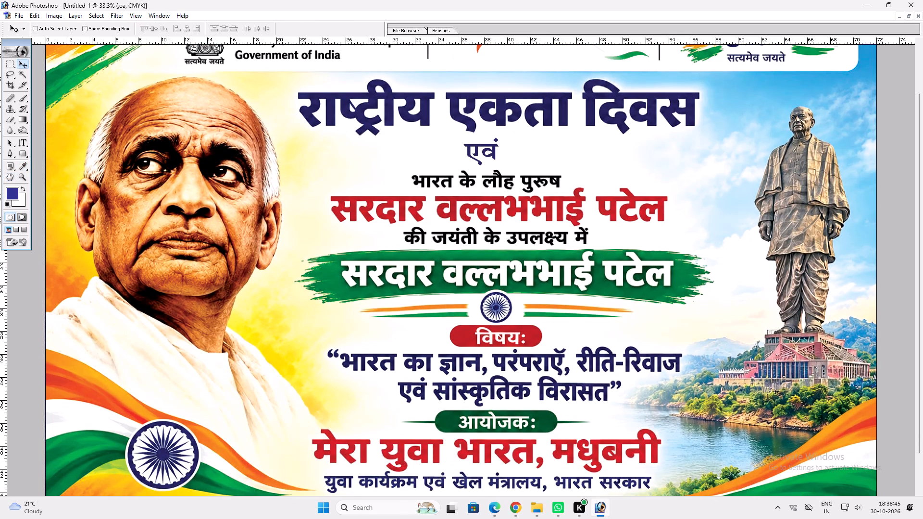
{"action": "key", "text": "space"}
{"action": "key", "text": "space"}
{"action": "key", "text": "space"}
{"action": "key", "text": "space"}
{"action": "key", "text": "space"}
{"action": "key", "text": "space"}
{"action": "key", "text": "space"}
{"action": "key", "text": "space"}
{"action": "key", "text": "space"}
{"action": "key", "text": "space"}
{"action": "key", "text": "space"}
{"action": "key", "text": "space"}
{"action": "key", "text": "space"}
{"action": "key", "text": "space"}
{"action": "key", "text": "space"}
{"action": "key", "text": "space"}
{"action": "key", "text": "space"}
{"action": "key", "text": "space"}
{"action": "key", "text": "space"}
{"action": "key", "text": "space"}
{"action": "left_click_drag", "start_coordinate": [561, 241], "coordinate": [559, 251]}
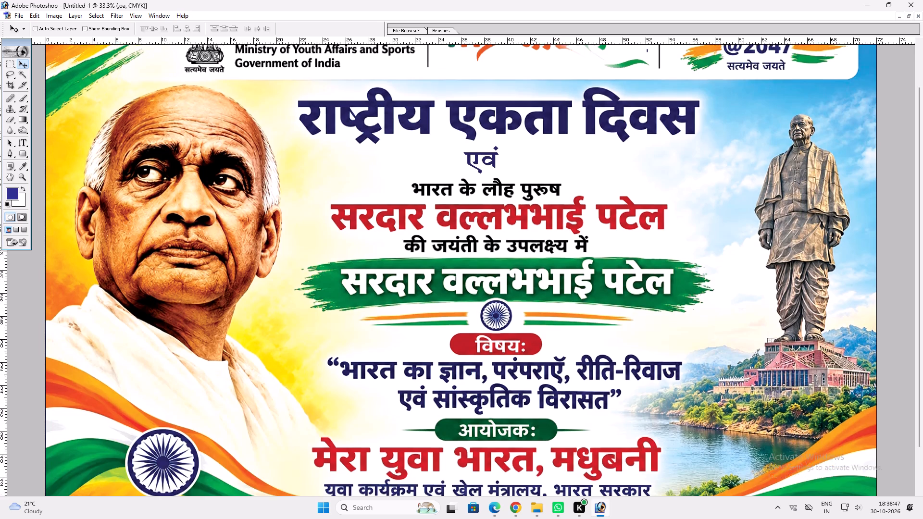
{"action": "left_click_drag", "start_coordinate": [559, 251], "coordinate": [565, 279]}
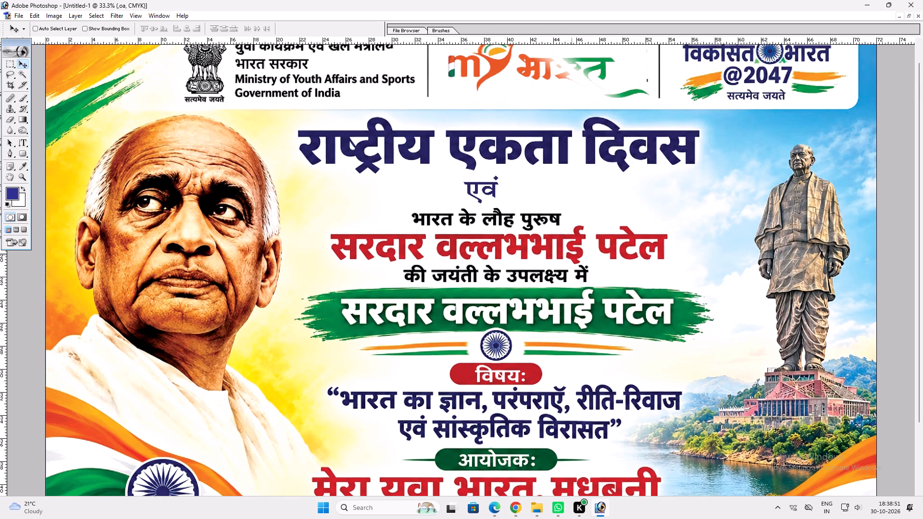
Erase the भारत के लौह पुरूष line from the artwork below एवं by stretching a thin strip of clean background over it.
{"action": "key", "text": "space"}
{"action": "key", "text": "space"}
{"action": "key", "text": "space"}
{"action": "key", "text": "space"}
{"action": "key", "text": "space"}
{"action": "key", "text": "space"}
{"action": "left_click_drag", "start_coordinate": [556, 324], "coordinate": [553, 320]}
{"action": "key", "text": "v"}
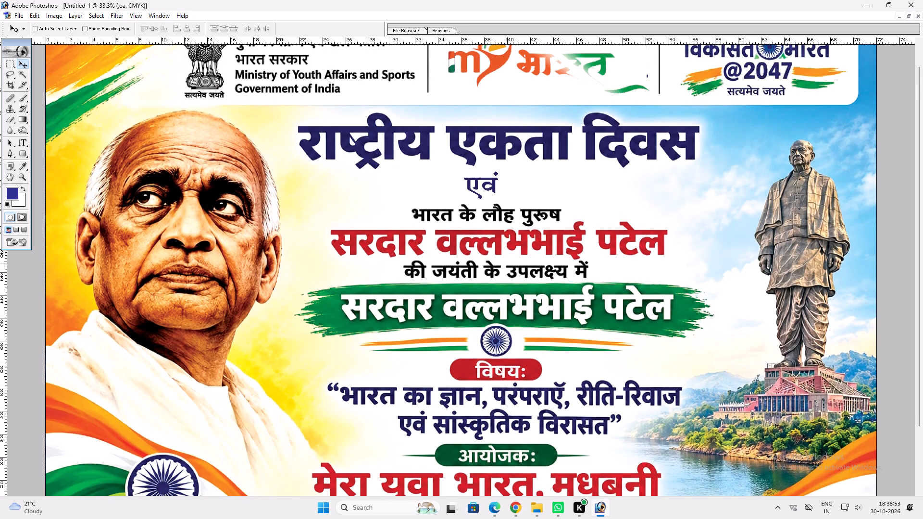
{"action": "left_click", "coordinate": [517, 243], "text": "ctrl"}
{"action": "key", "text": "m"}
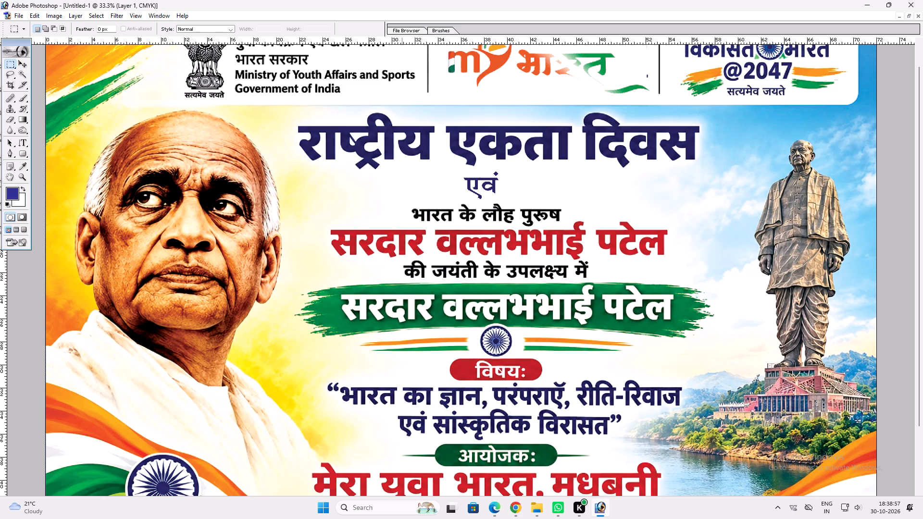
{"action": "left_click_drag", "start_coordinate": [403, 200], "coordinate": [404, 200]}
{"action": "left_click_drag", "start_coordinate": [404, 200], "coordinate": [409, 221]}
{"action": "key", "text": "ctrl+t"}
{"action": "left_click_drag", "start_coordinate": [409, 215], "coordinate": [569, 213]}
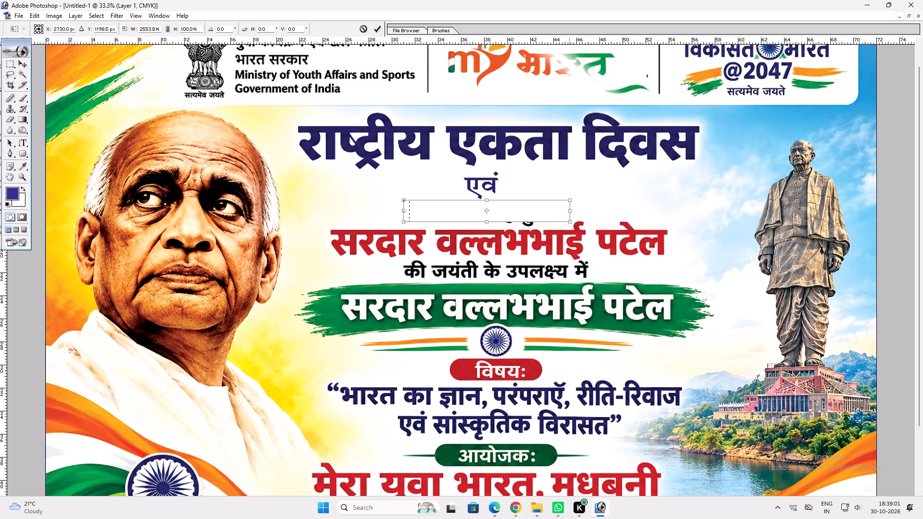
{"action": "left_click_drag", "start_coordinate": [543, 223], "coordinate": [536, 226]}
{"action": "key", "text": "Return"}
{"action": "key", "text": "ctrl+f"}
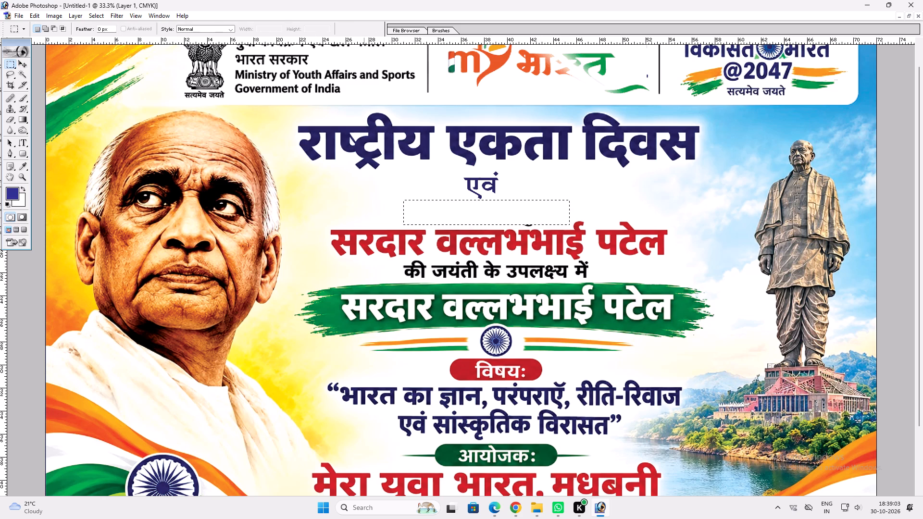
{"action": "key", "text": "ctrl+Return"}
{"action": "key", "text": "ctrl+d"}
Cover the red सरदार वल्लभभाई पटेल line and की जयंती के उपलक्ष्य में by stretching a background strip down over both.
{"action": "left_click_drag", "start_coordinate": [330, 207], "coordinate": [601, 204]}
{"action": "left_click_drag", "start_coordinate": [601, 204], "coordinate": [665, 213]}
{"action": "key", "text": "ctrl+t"}
{"action": "left_click_drag", "start_coordinate": [635, 214], "coordinate": [644, 260]}
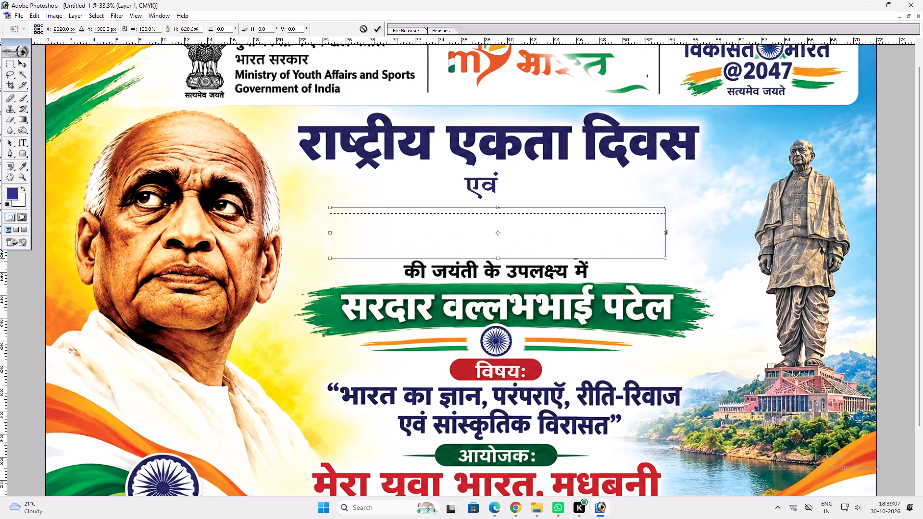
{"action": "left_click_drag", "start_coordinate": [644, 260], "coordinate": [648, 280]}
{"action": "key", "text": "Return"}
{"action": "key", "text": "ctrl+d"}
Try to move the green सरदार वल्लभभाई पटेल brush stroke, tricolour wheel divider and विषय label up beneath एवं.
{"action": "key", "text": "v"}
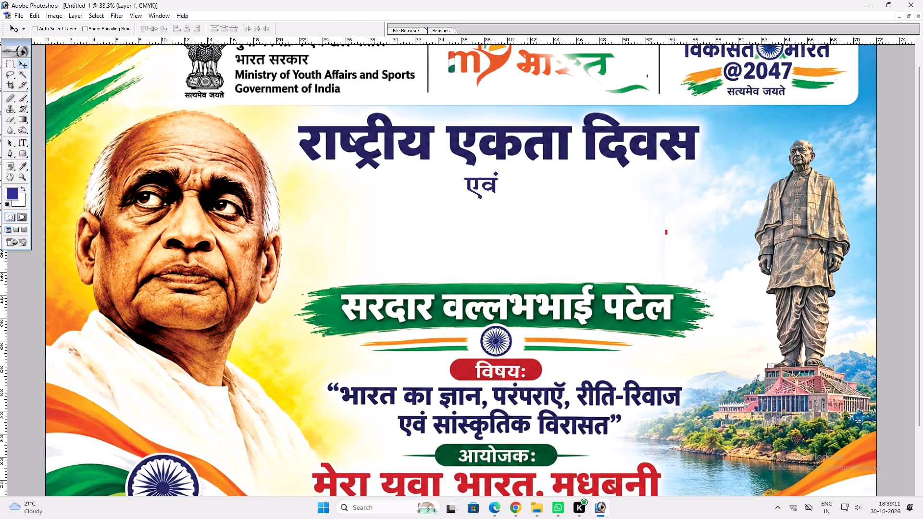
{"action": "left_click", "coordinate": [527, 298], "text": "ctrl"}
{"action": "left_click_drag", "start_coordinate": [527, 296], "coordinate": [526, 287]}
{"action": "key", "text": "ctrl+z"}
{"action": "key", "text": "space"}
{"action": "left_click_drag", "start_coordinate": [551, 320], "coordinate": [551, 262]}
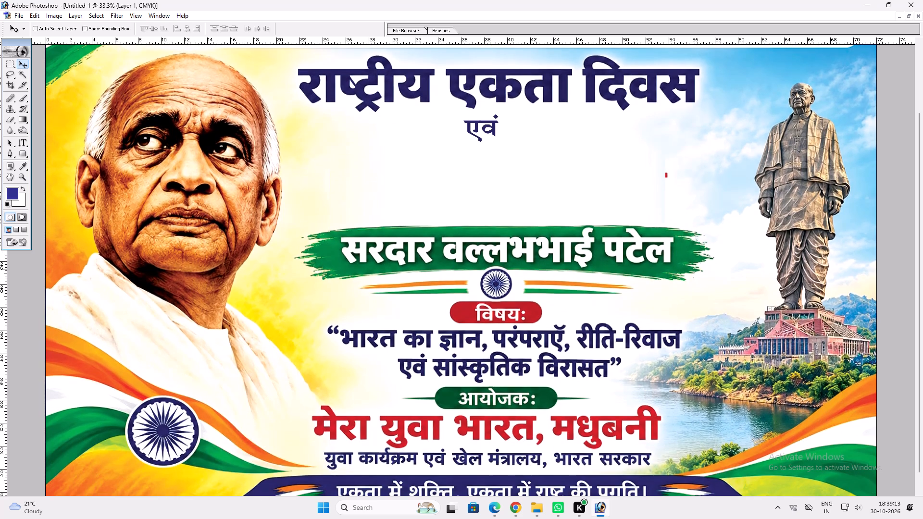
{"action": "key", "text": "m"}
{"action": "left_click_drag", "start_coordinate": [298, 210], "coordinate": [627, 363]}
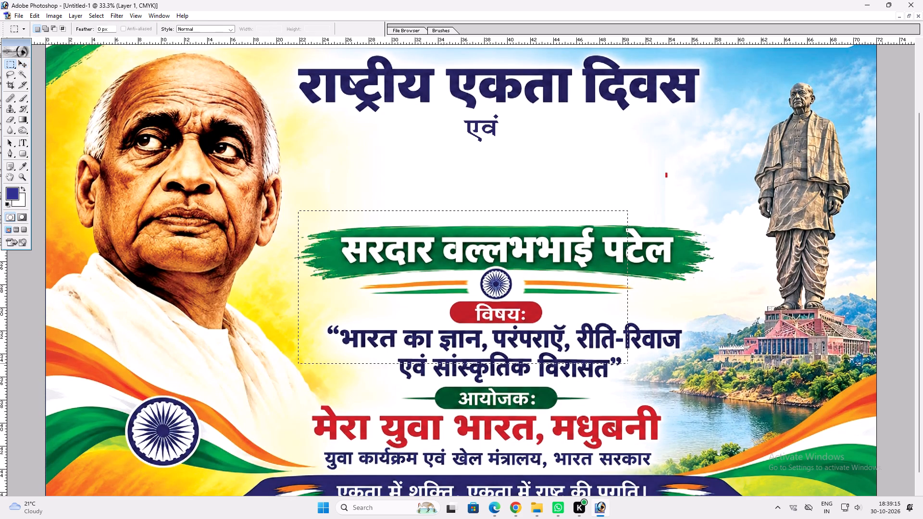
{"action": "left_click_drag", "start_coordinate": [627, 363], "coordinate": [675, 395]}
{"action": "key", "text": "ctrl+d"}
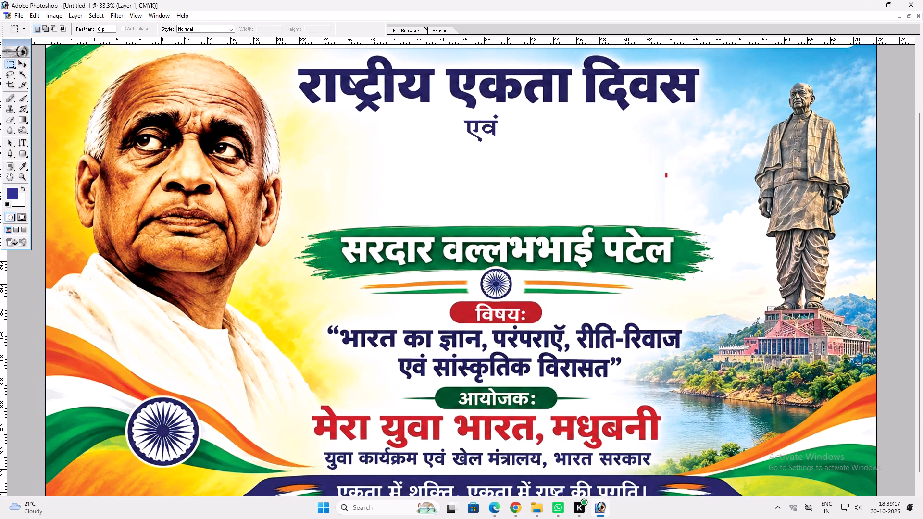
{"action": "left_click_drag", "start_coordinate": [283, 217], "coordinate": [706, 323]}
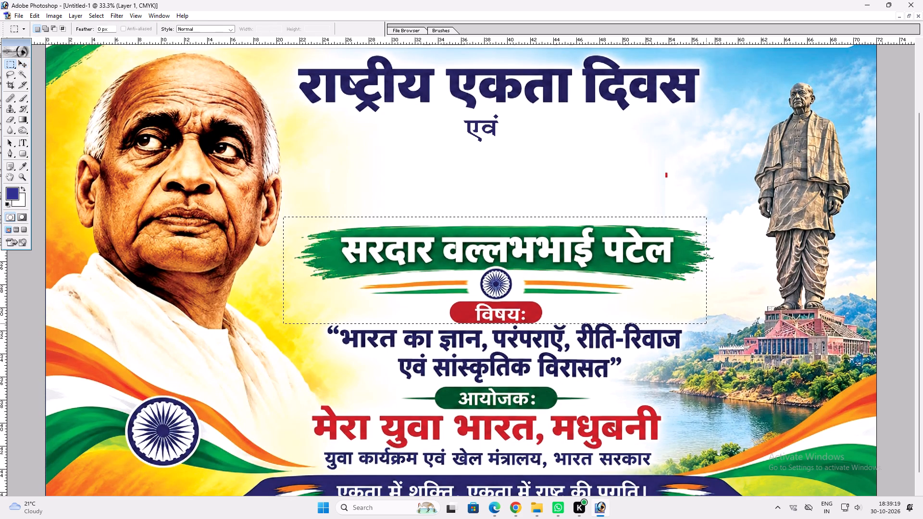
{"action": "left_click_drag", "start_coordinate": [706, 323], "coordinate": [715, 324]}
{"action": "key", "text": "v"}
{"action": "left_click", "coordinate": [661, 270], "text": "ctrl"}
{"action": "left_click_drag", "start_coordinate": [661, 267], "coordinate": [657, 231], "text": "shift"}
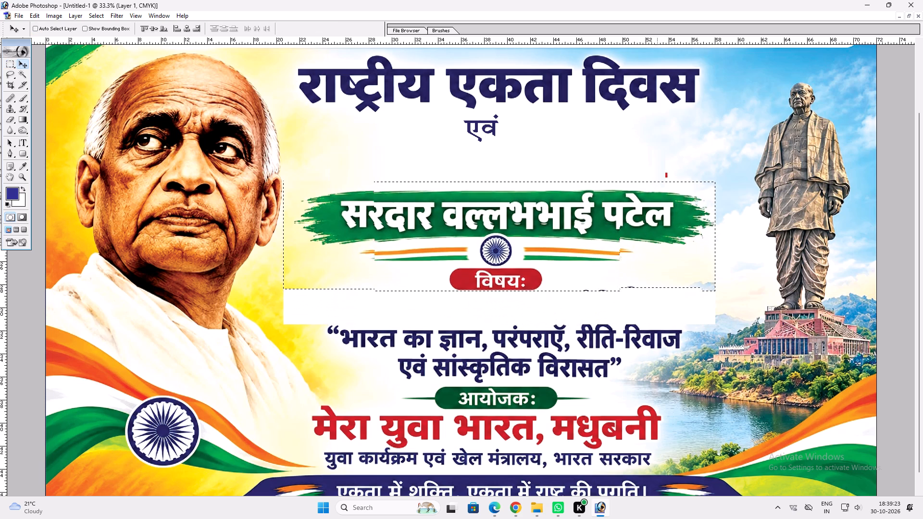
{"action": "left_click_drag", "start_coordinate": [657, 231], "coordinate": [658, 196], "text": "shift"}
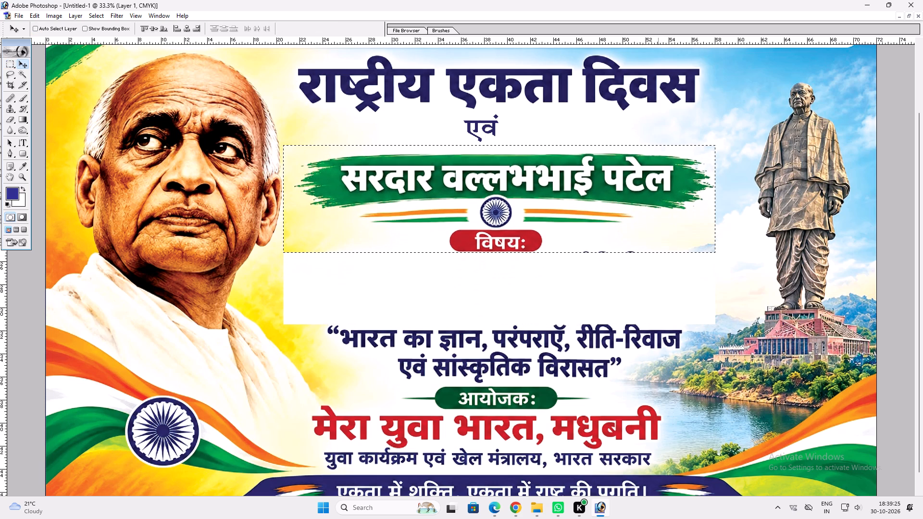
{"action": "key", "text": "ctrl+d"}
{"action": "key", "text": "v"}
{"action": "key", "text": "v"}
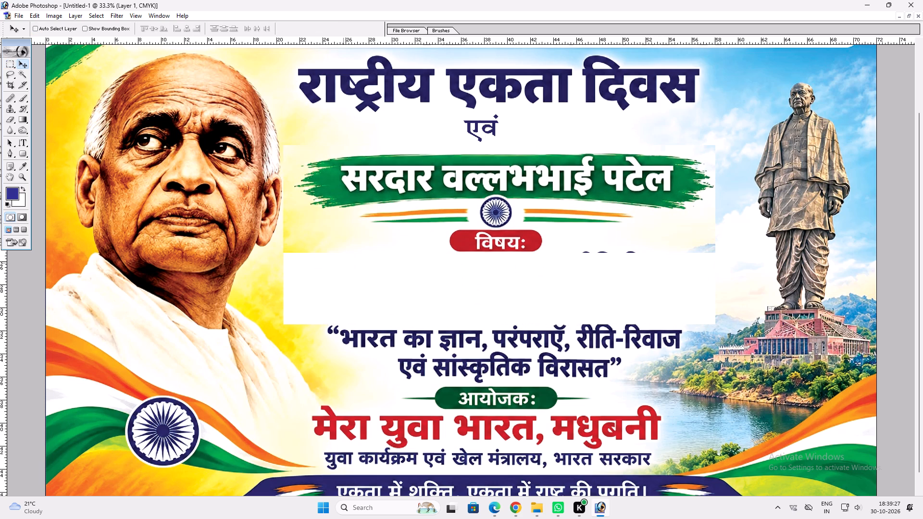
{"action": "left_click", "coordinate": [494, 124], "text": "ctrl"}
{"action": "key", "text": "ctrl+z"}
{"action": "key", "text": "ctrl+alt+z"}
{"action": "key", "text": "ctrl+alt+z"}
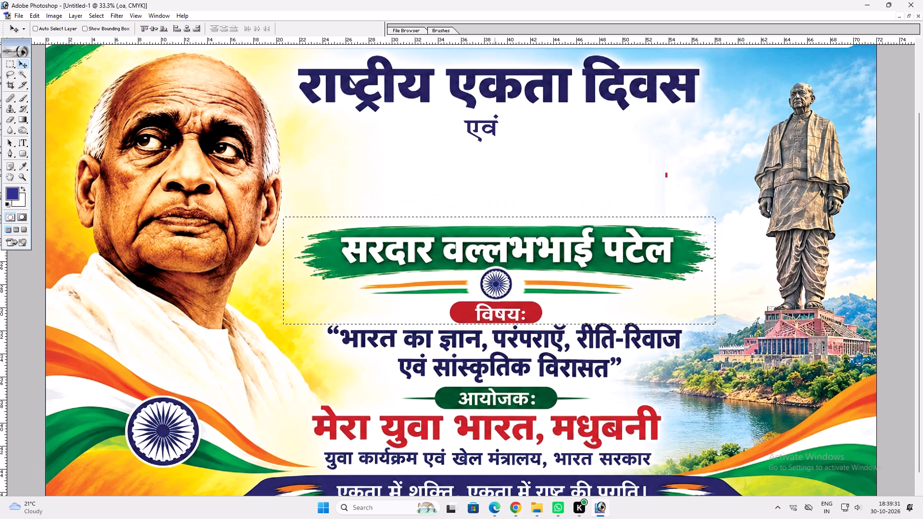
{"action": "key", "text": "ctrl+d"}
Duplicate the एवं text and place the copy directly beneath it in the cleared area.
{"action": "key", "text": "v"}
{"action": "left_click", "coordinate": [494, 130], "text": "ctrl"}
{"action": "left_click_drag", "start_coordinate": [494, 130], "coordinate": [494, 166], "text": "alt"}
Replace the duplicated text's wording with भारत के लौह पुरूष.
{"action": "key", "text": "t"}
{"action": "left_click", "coordinate": [485, 167]}
{"action": "key", "text": "ctrl+a"}
{"action": "type", "text": "Hkkjr ds yukS"}
{"action": "key", "text": "BackSpace"}
{"action": "key", "text": "BackSpace"}
{"action": "key", "text": "BackSpace"}
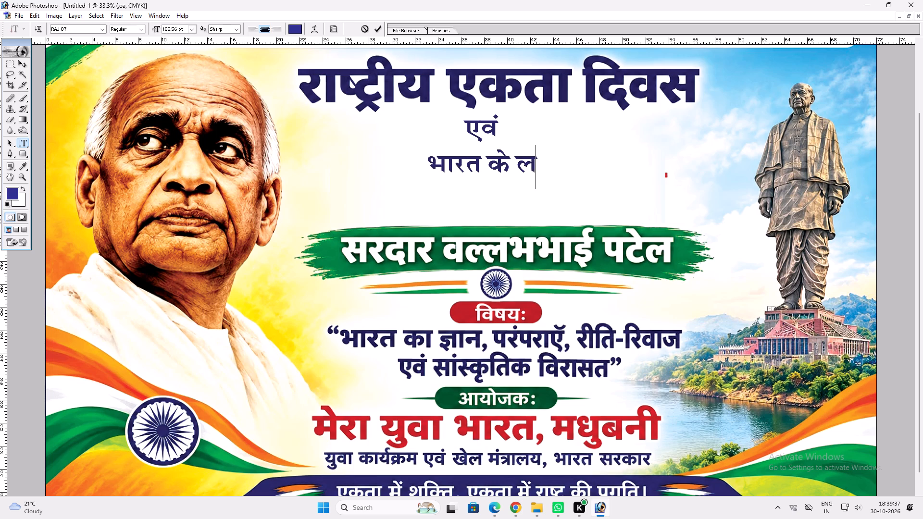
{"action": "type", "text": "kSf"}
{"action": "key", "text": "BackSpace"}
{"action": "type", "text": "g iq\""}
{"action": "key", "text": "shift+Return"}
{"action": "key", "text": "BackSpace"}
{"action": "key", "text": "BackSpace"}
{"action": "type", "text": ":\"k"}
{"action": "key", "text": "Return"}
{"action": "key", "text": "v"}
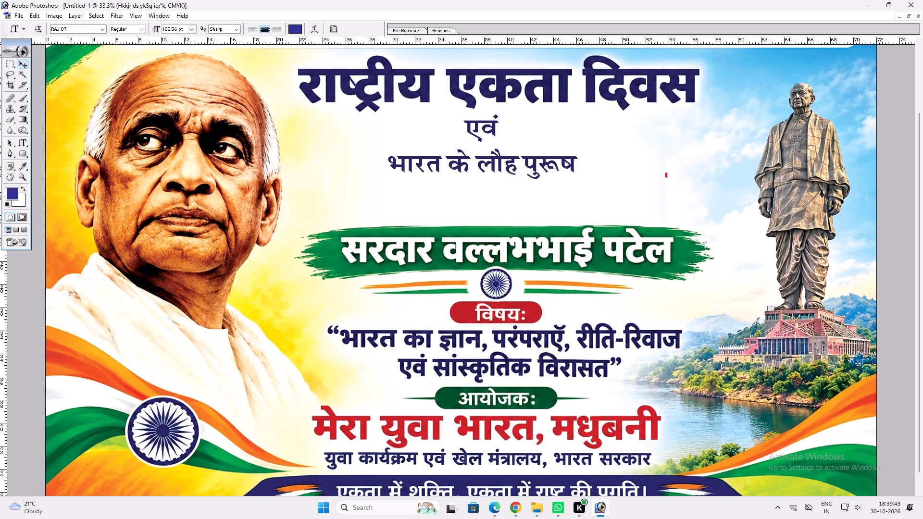
Scale up the भारत के लौह पुरूष line so it spans wider beneath एवं.
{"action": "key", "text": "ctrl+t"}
{"action": "left_click_drag", "start_coordinate": [578, 175], "coordinate": [599, 181], "text": "alt+shift"}
{"action": "key", "text": "Return"}
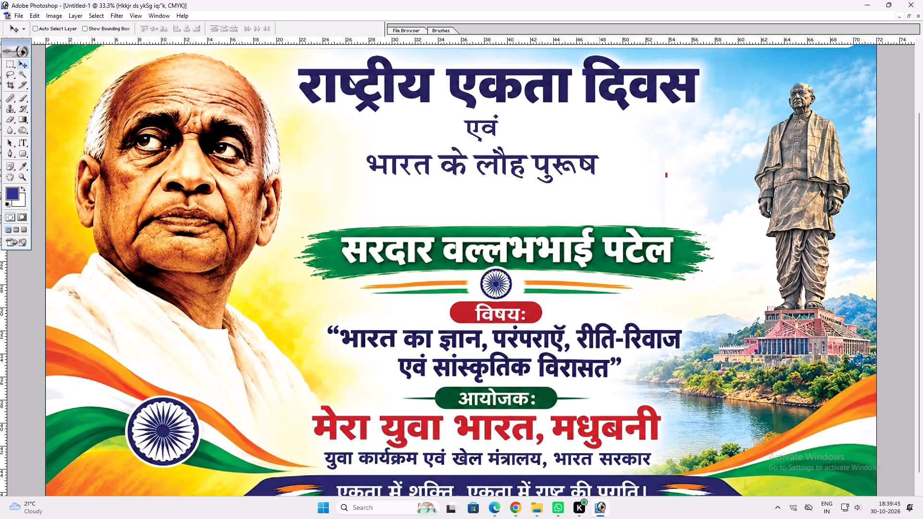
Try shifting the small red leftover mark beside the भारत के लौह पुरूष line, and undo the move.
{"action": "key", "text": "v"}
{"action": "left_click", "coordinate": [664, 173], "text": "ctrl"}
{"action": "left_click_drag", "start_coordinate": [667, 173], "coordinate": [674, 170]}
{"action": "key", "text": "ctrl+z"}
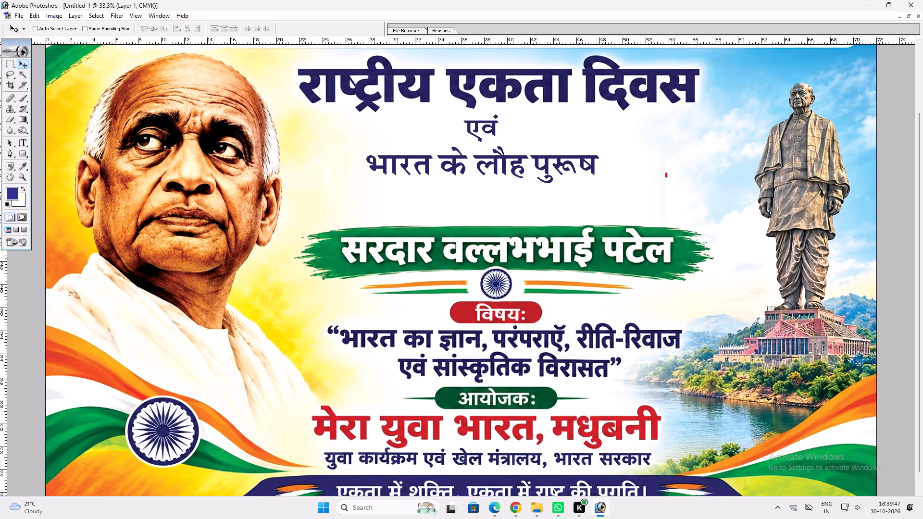
Enlarge the भारत के लौह पुरूष line to about 299 pt and reposition it between एवं and the green brush stroke.
{"action": "double_click", "coordinate": [592, 166], "text": "ctrl"}
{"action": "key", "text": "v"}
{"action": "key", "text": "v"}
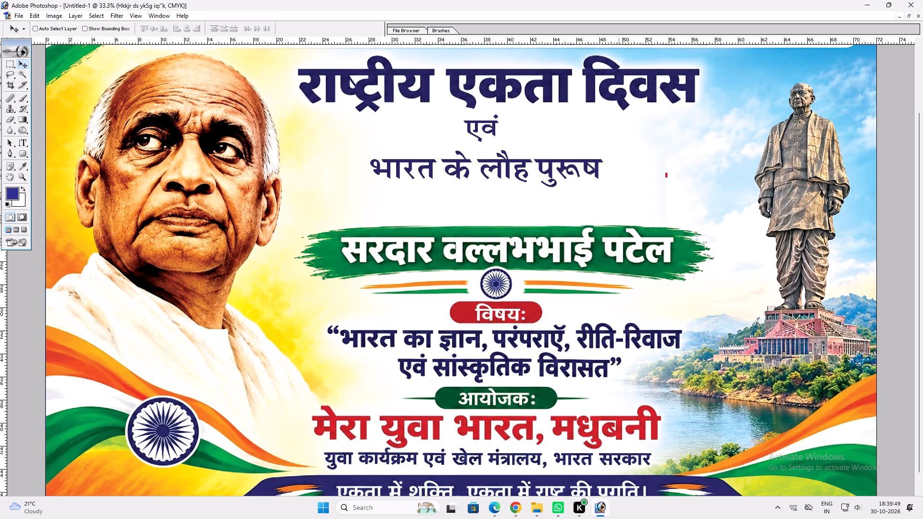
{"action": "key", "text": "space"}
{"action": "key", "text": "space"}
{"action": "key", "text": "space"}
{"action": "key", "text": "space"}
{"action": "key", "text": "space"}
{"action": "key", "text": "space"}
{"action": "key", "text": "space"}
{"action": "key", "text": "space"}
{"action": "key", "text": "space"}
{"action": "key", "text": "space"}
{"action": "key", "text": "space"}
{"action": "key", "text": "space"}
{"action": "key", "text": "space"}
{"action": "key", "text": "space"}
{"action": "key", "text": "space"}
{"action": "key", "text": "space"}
{"action": "left_click_drag", "start_coordinate": [599, 267], "coordinate": [597, 243]}
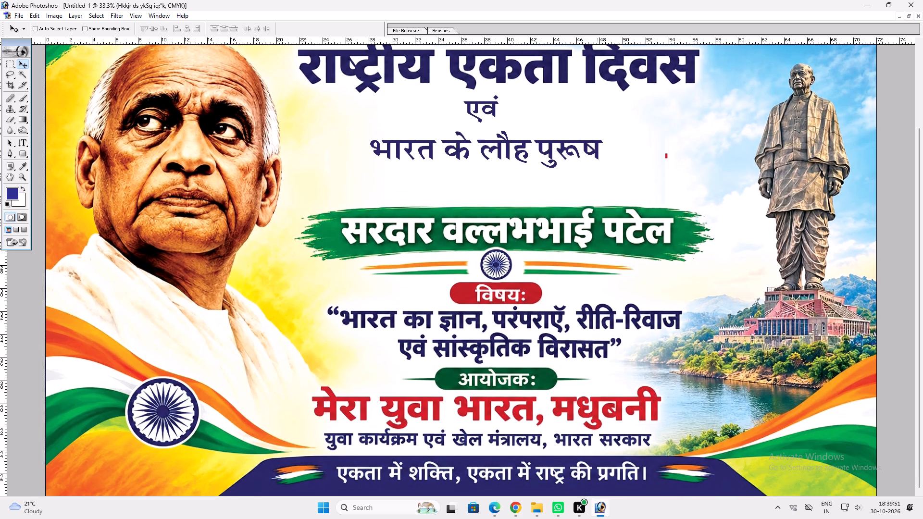
{"action": "left_click_drag", "start_coordinate": [597, 243], "coordinate": [596, 225]}
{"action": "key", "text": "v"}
{"action": "left_click", "coordinate": [594, 151], "text": "ctrl"}
{"action": "key", "text": "ctrl+t"}
{"action": "left_click_drag", "start_coordinate": [601, 160], "coordinate": [623, 160], "text": "shift"}
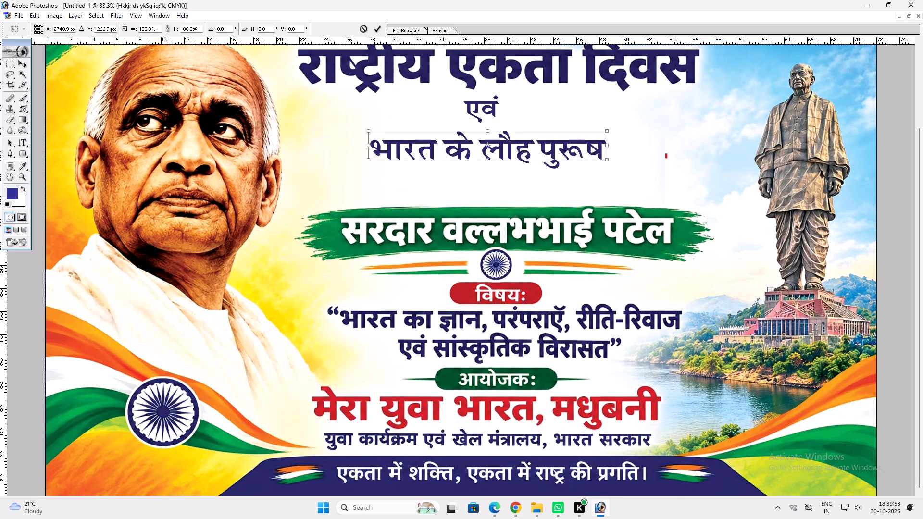
{"action": "left_click_drag", "start_coordinate": [623, 160], "coordinate": [674, 172], "text": "shift"}
{"action": "key", "text": "shift+Return"}
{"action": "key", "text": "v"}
{"action": "left_click_drag", "start_coordinate": [647, 180], "coordinate": [629, 185]}
Change the font of the whole भारत के लौह पुरूष line to the bold RAJ 04.
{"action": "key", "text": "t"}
{"action": "left_click", "coordinate": [603, 188]}
{"action": "key", "text": "ctrl+a"}
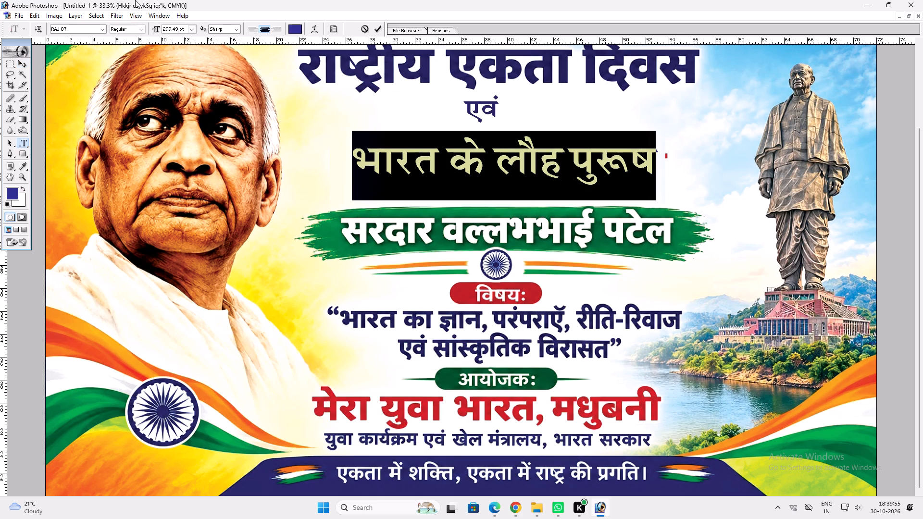
{"action": "left_click", "coordinate": [78, 28]}
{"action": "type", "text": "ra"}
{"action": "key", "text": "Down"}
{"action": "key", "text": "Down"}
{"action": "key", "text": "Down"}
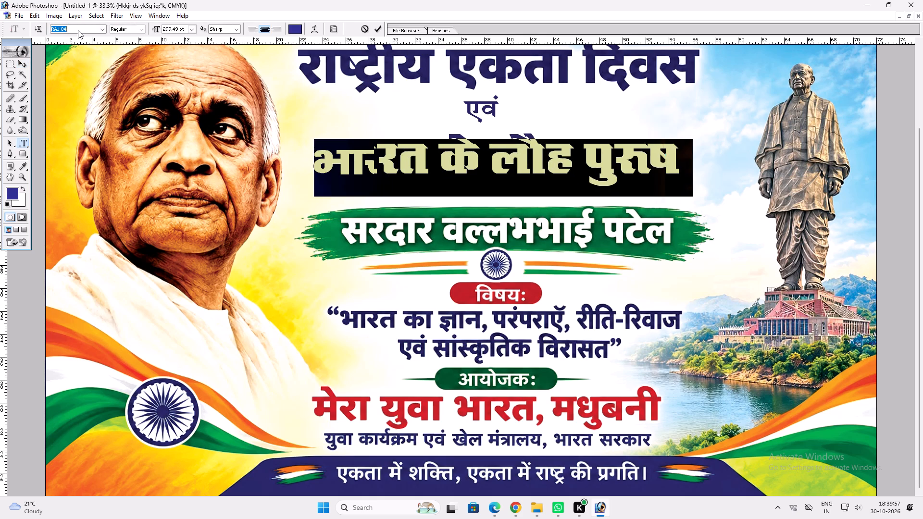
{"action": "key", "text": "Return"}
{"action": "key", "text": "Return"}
Stretch the भारत के लौह पुरूष line vertically to about 115% height.
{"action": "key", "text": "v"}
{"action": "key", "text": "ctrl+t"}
{"action": "left_click_drag", "start_coordinate": [494, 174], "coordinate": [488, 178], "text": "alt+shift"}
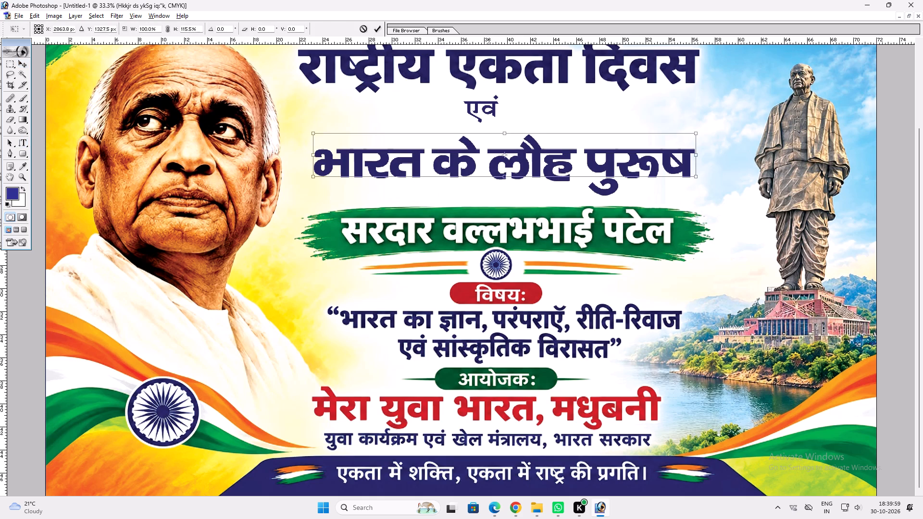
{"action": "left_click_drag", "start_coordinate": [488, 178], "coordinate": [488, 177], "text": "alt+shift"}
{"action": "key", "text": "Return"}
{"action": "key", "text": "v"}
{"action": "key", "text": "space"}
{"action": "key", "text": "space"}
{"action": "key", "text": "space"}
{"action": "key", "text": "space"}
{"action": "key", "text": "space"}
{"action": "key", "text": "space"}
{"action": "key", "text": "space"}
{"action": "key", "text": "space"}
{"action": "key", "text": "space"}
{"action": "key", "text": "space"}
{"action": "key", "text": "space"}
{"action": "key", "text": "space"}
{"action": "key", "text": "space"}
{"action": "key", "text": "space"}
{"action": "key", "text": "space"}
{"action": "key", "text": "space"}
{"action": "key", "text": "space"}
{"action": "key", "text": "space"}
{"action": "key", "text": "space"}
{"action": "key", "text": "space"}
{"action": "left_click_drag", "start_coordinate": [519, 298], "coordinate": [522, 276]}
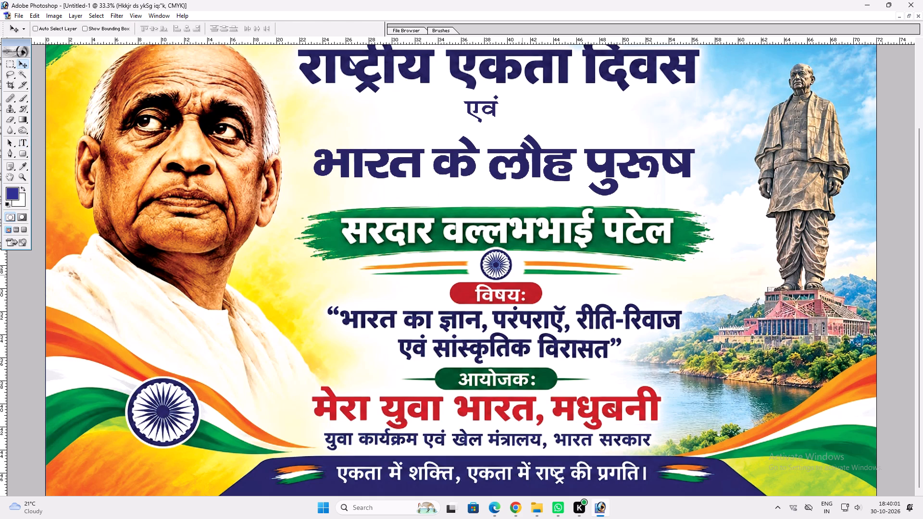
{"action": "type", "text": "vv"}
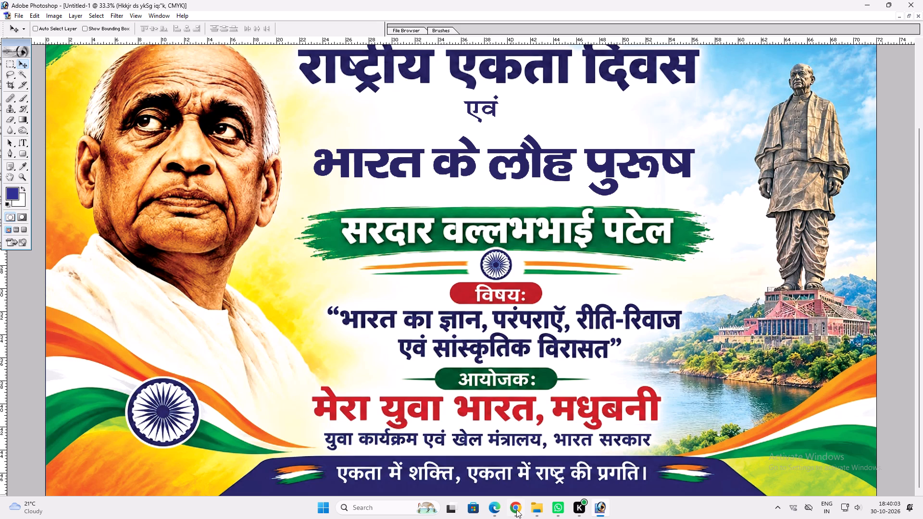
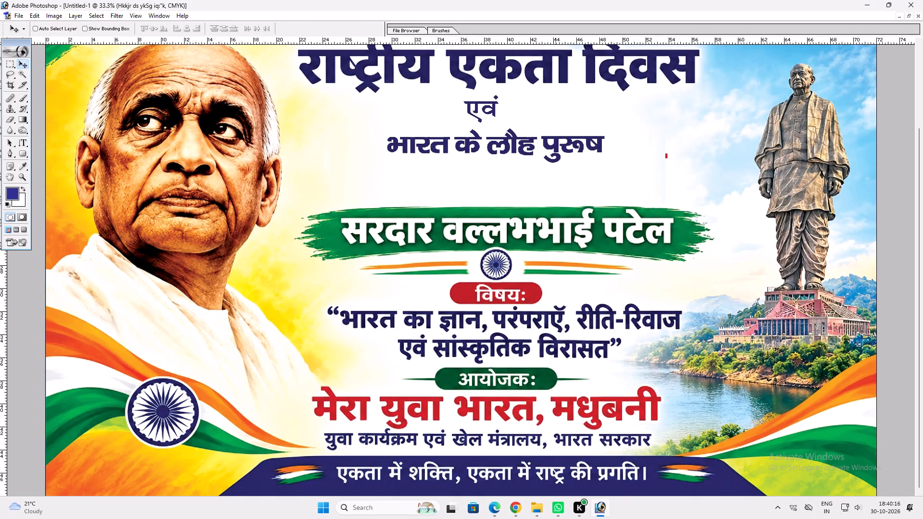
Nudge the भारत के लौह पुरूष text slightly up and left so it sits centred beneath एवं.
{"action": "left_click_drag", "start_coordinate": [555, 151], "coordinate": [547, 146]}
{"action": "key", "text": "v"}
Copy the green सरदार वल्लभभाई पटेल brush stroke with its tricolour wheel divider and place the copy just below भारत के लौह पुरूष.
{"action": "left_click", "coordinate": [521, 213], "text": "ctrl"}
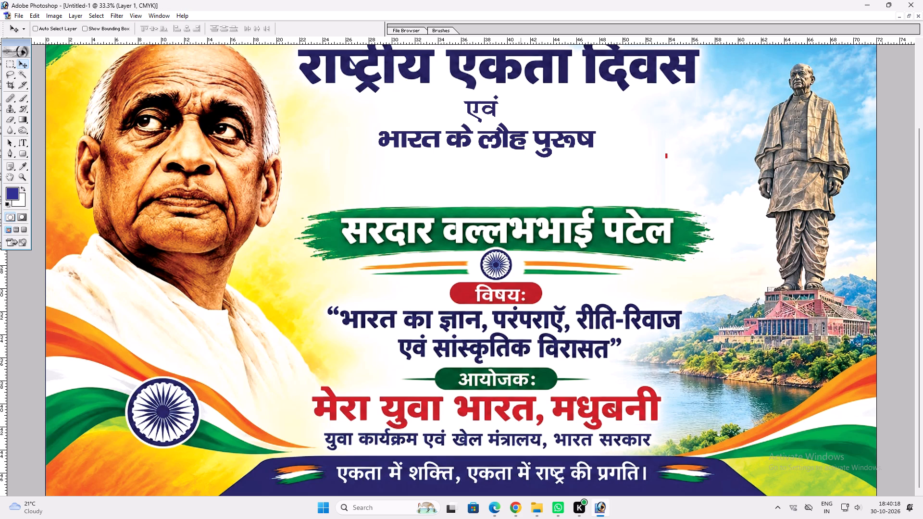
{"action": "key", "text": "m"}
{"action": "left_click_drag", "start_coordinate": [306, 208], "coordinate": [417, 247]}
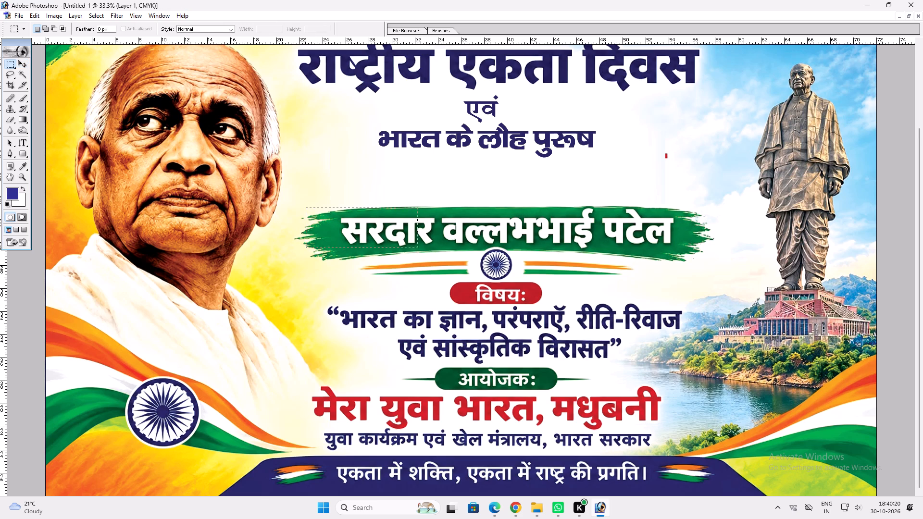
{"action": "left_click_drag", "start_coordinate": [417, 247], "coordinate": [704, 305]}
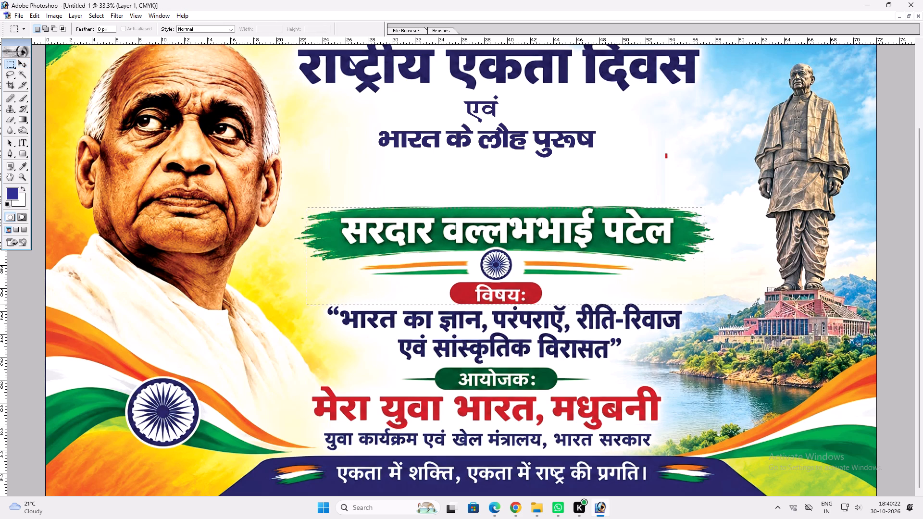
{"action": "left_click_drag", "start_coordinate": [704, 305], "coordinate": [707, 279]}
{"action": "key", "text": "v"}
{"action": "key", "text": "ctrl+c"}
{"action": "key", "text": "ctrl+v"}
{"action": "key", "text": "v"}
{"action": "left_click_drag", "start_coordinate": [582, 237], "coordinate": [571, 190]}
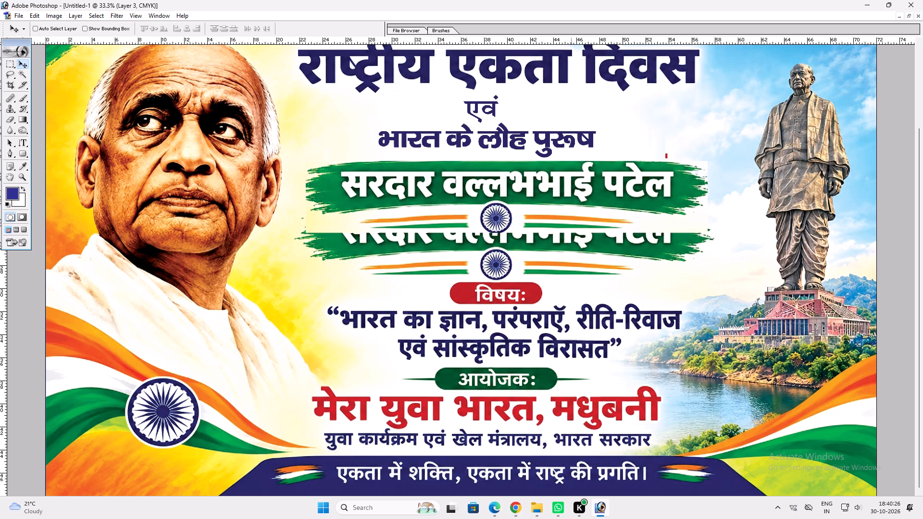
{"action": "left_click_drag", "start_coordinate": [571, 190], "coordinate": [570, 192]}
Stretch the copied brush stroke and divider to about 144% height and slightly wider on both sides, covering the original stroke.
{"action": "key", "text": "ctrl+t"}
{"action": "left_click_drag", "start_coordinate": [610, 237], "coordinate": [618, 268], "text": "shift"}
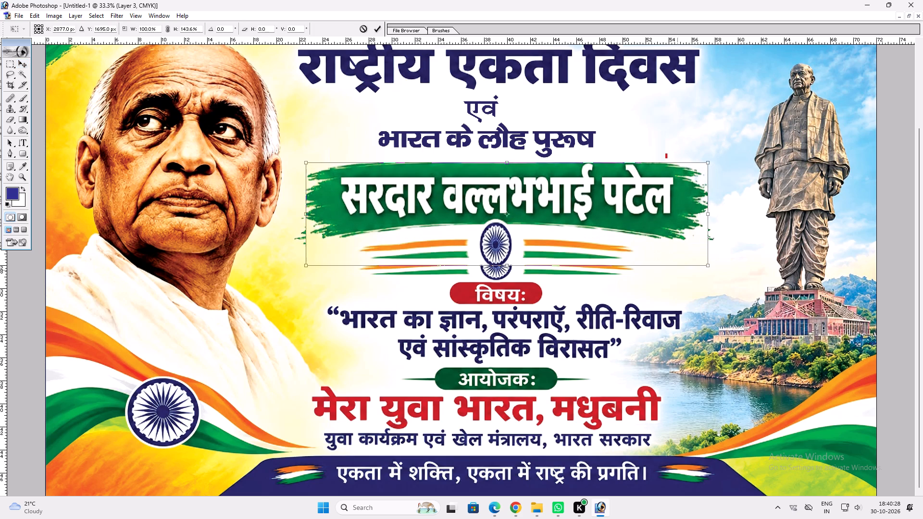
{"action": "left_click_drag", "start_coordinate": [710, 247], "coordinate": [720, 245], "text": "alt+shift"}
{"action": "key", "text": "shift+Return"}
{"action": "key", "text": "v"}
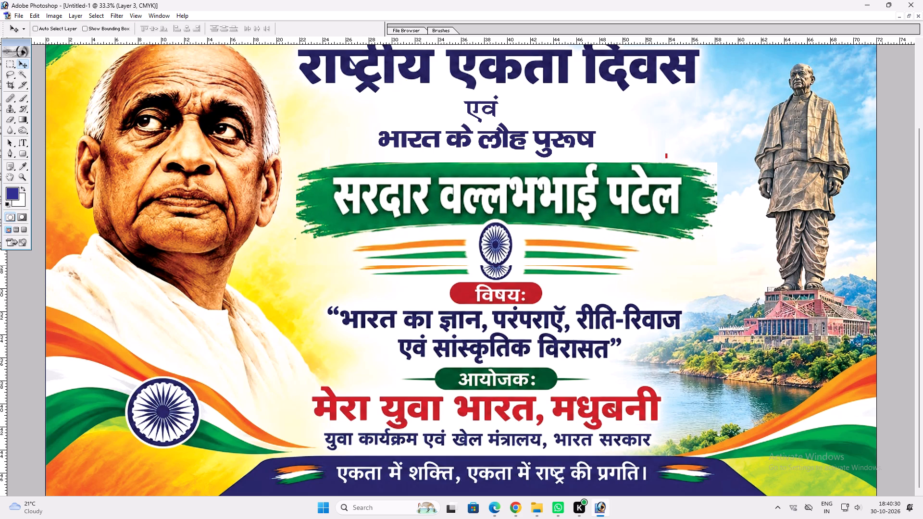
Move the copied green सरदार वल्लभभाई पटेल brush stroke and wheel divider up over the heading, exposing the original artwork beneath.
{"action": "left_click", "coordinate": [646, 275], "text": "ctrl"}
{"action": "key", "text": "m"}
{"action": "left_click_drag", "start_coordinate": [344, 266], "coordinate": [353, 286]}
{"action": "key", "text": "ctrl+d"}
{"action": "key", "text": "v"}
{"action": "left_click", "coordinate": [430, 207], "text": "ctrl"}
{"action": "left_click_drag", "start_coordinate": [430, 203], "coordinate": [423, 129]}
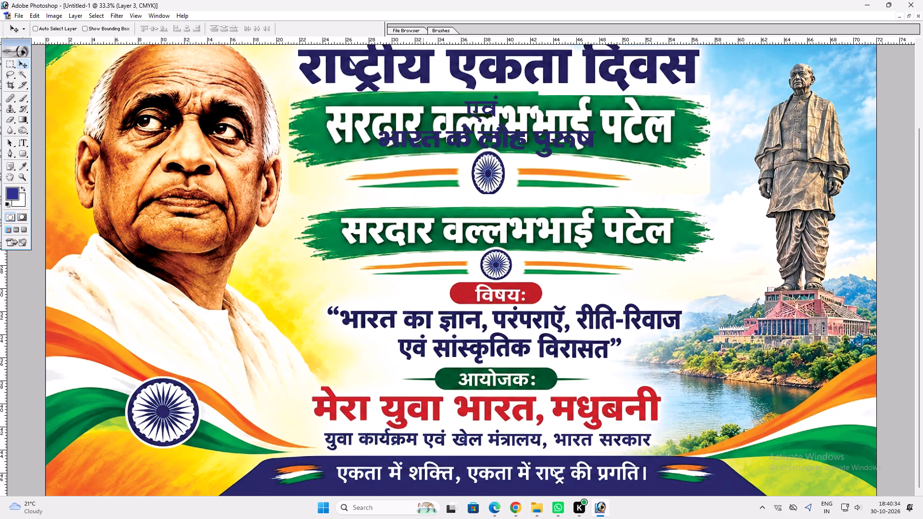
{"action": "left_click_drag", "start_coordinate": [423, 129], "coordinate": [423, 100]}
Cover the original green brush stroke and wheel divider by stretching a background strip down to just above the विषय label.
{"action": "left_click", "coordinate": [420, 191], "text": "ctrl"}
{"action": "key", "text": "m"}
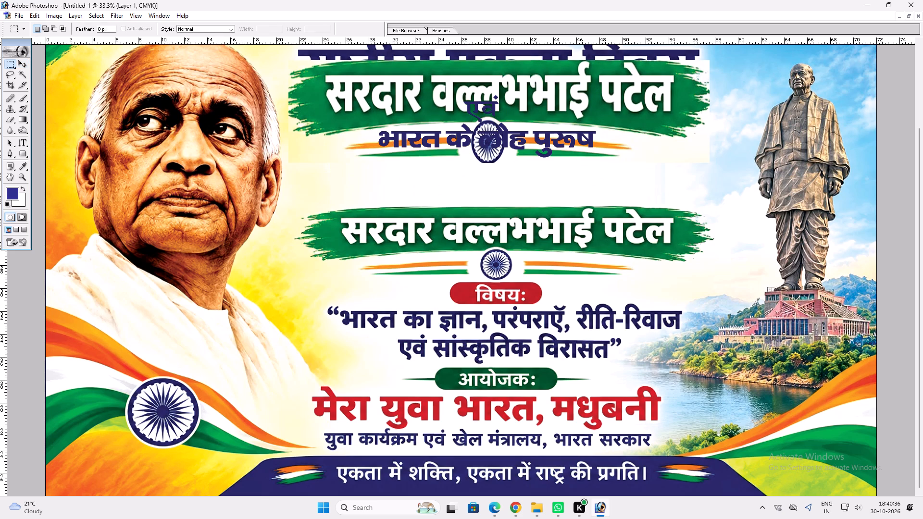
{"action": "left_click_drag", "start_coordinate": [299, 195], "coordinate": [712, 198]}
{"action": "key", "text": "ctrl+t"}
{"action": "left_click_drag", "start_coordinate": [694, 200], "coordinate": [693, 205], "text": "ctrl"}
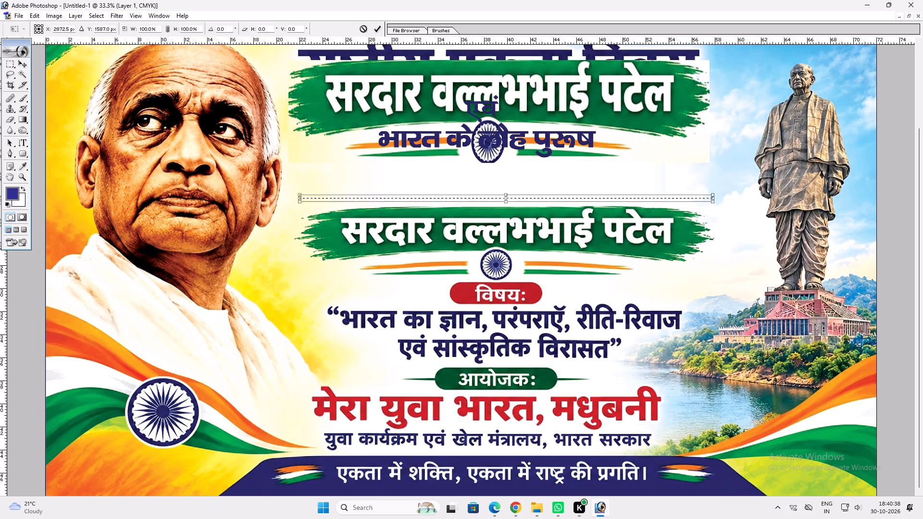
{"action": "left_click_drag", "start_coordinate": [693, 205], "coordinate": [700, 282], "text": "ctrl"}
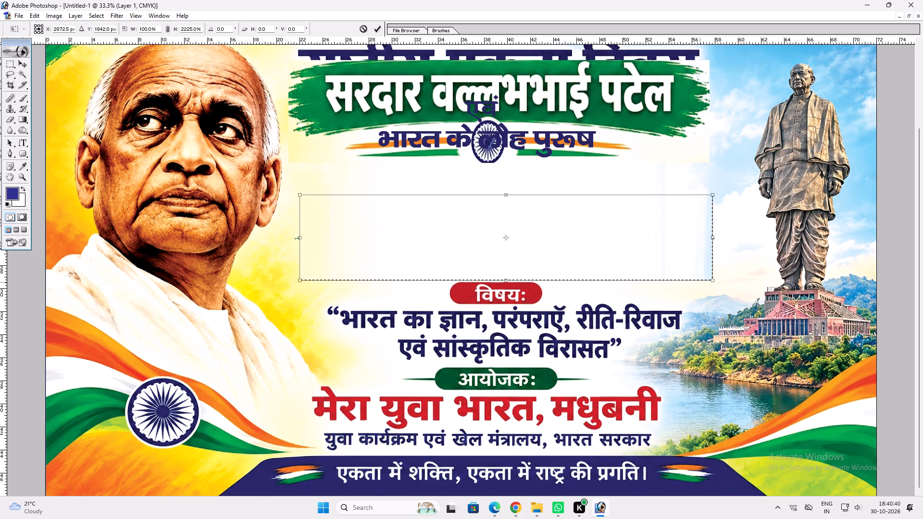
{"action": "key", "text": "ctrl+Return"}
{"action": "key", "text": "ctrl+d"}
Move the copied green stroke and wheel divider back down between भारत के लौह पुरूष and the विषय label.
{"action": "key", "text": "v"}
{"action": "left_click", "coordinate": [582, 107], "text": "ctrl"}
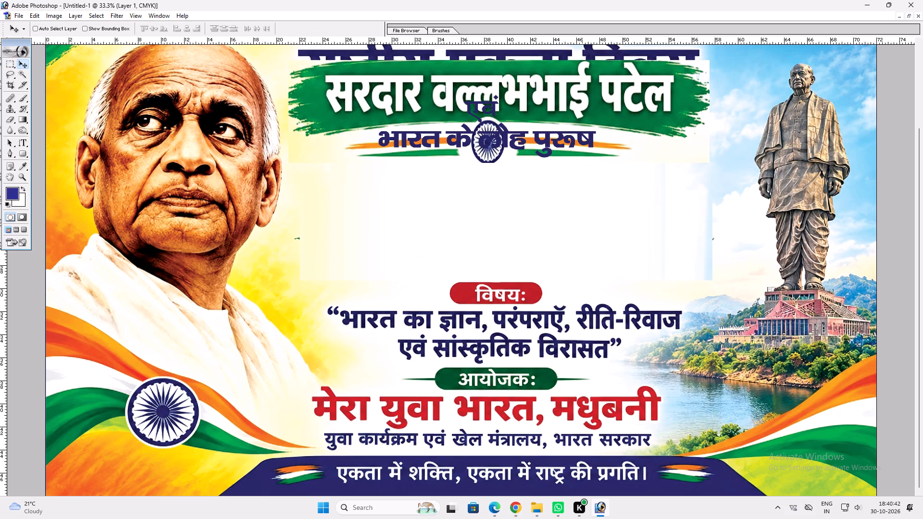
{"action": "left_click_drag", "start_coordinate": [582, 107], "coordinate": [596, 217]}
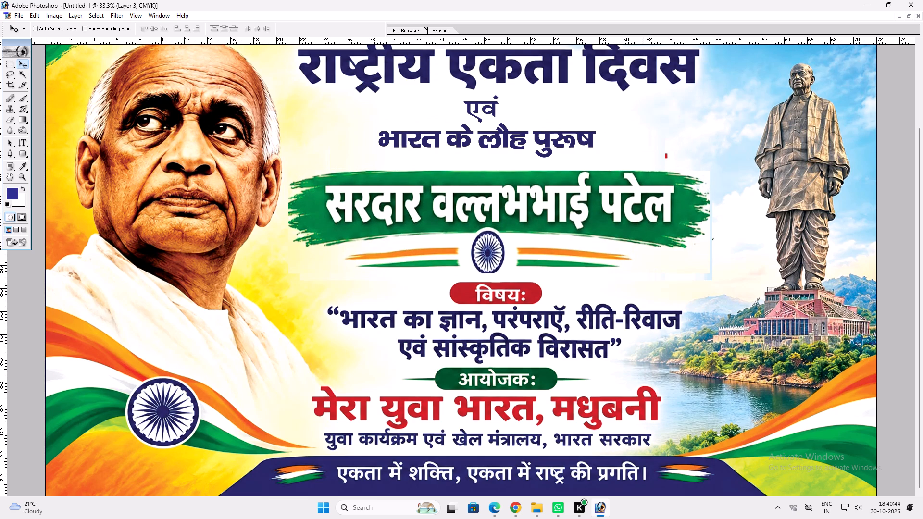
Stretch the copied green stroke and wheel divider slightly taller and align them above the विषय label.
{"action": "key", "text": "ctrl+t"}
{"action": "left_click_drag", "start_coordinate": [658, 164], "coordinate": [659, 154], "text": "shift"}
{"action": "key", "text": "Return"}
{"action": "key", "text": "v"}
{"action": "key", "text": "ctrl+t"}
{"action": "left_click_drag", "start_coordinate": [615, 169], "coordinate": [621, 159], "text": "shift"}
{"action": "key", "text": "shift+Return"}
{"action": "key", "text": "v"}
{"action": "left_click_drag", "start_coordinate": [615, 194], "coordinate": [622, 199]}
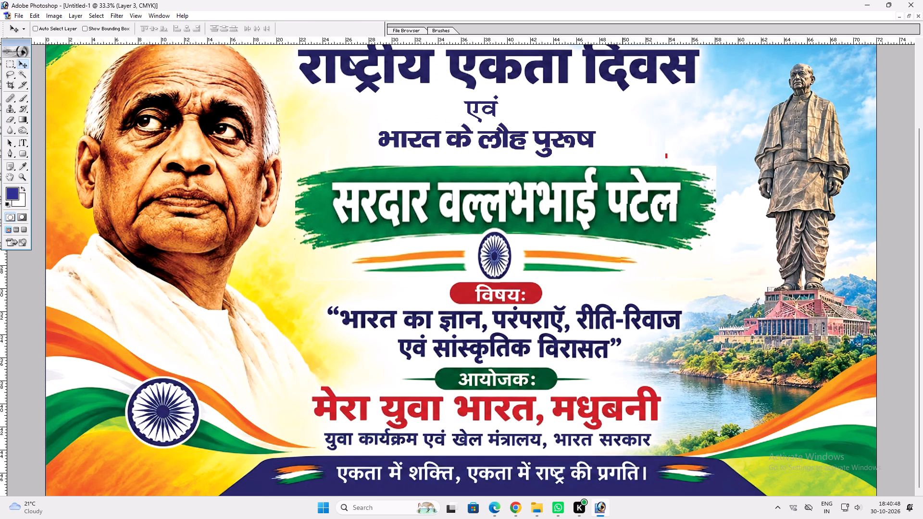
{"action": "left_click_drag", "start_coordinate": [622, 199], "coordinate": [623, 199]}
{"action": "key", "text": "ctrl+t"}
{"action": "left_click", "coordinate": [589, 166], "text": "shift"}
{"action": "key", "text": "shift+Return"}
{"action": "key", "text": "v"}
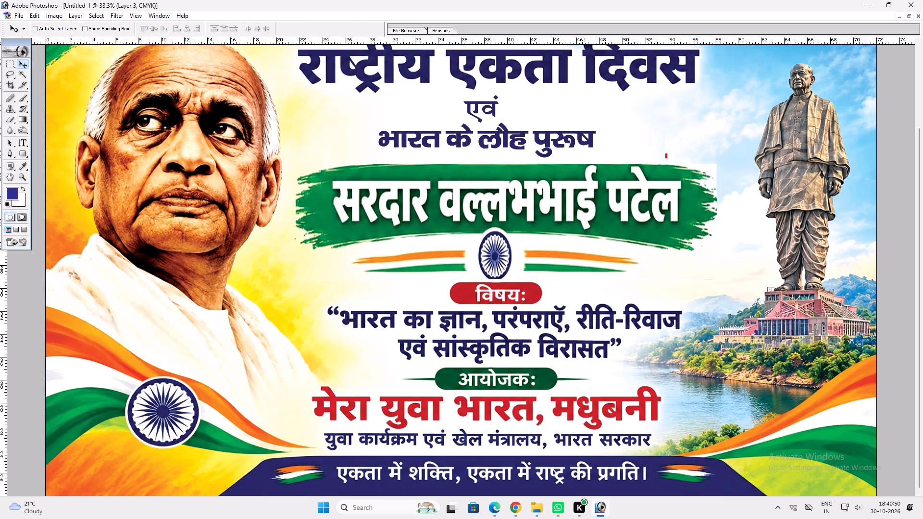
Widen the भारत के लौह पुरूष text to 104% and nudge it down closer to the green brush stroke.
{"action": "left_click", "coordinate": [585, 142], "text": "ctrl"}
{"action": "key", "text": "ctrl+t"}
{"action": "left_click_drag", "start_coordinate": [594, 141], "coordinate": [599, 140], "text": "shift"}
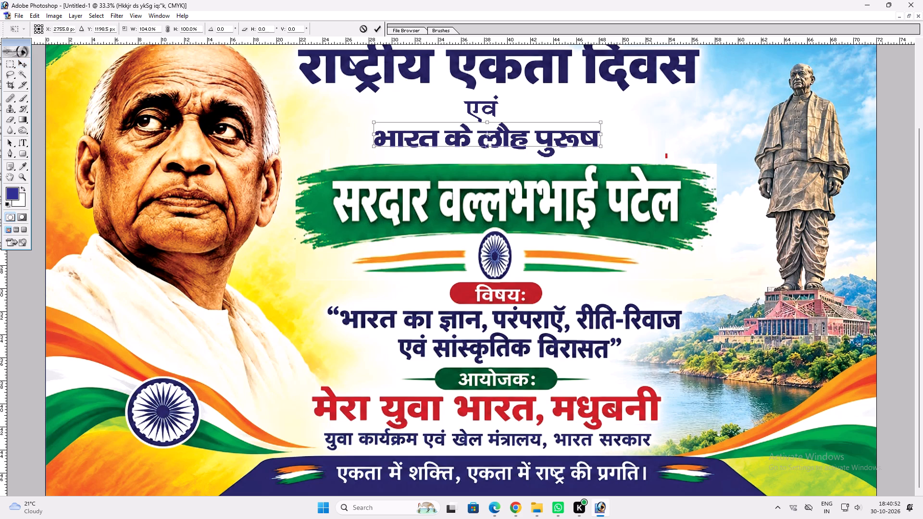
{"action": "key", "text": "Return"}
{"action": "key", "text": "v"}
{"action": "left_click", "coordinate": [584, 151]}
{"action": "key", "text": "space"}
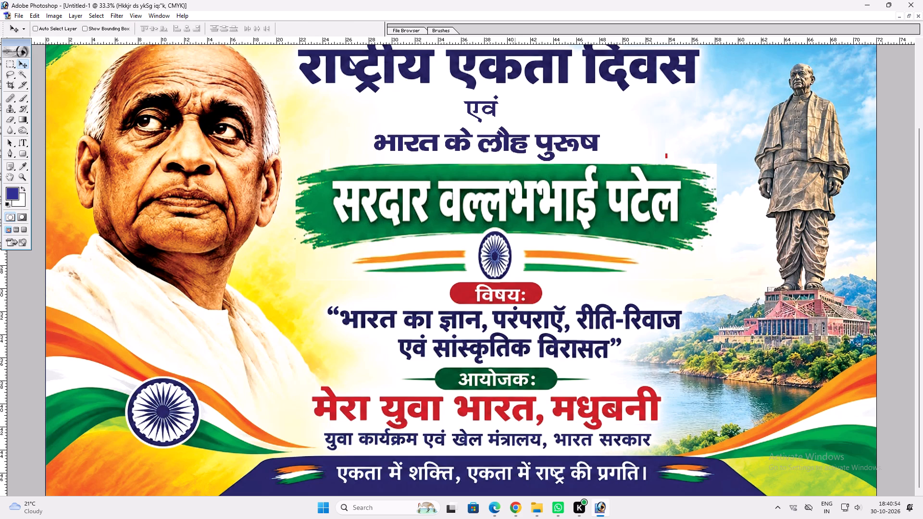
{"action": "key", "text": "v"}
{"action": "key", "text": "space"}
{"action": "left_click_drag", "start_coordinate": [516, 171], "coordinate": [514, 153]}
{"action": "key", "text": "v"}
Delete the leftover white background around the upper-right corner of the copied green brush stroke using the Magic Wand.
{"action": "left_click", "coordinate": [505, 255], "text": "ctrl"}
{"action": "key", "text": "w"}
{"action": "left_click", "coordinate": [711, 171]}
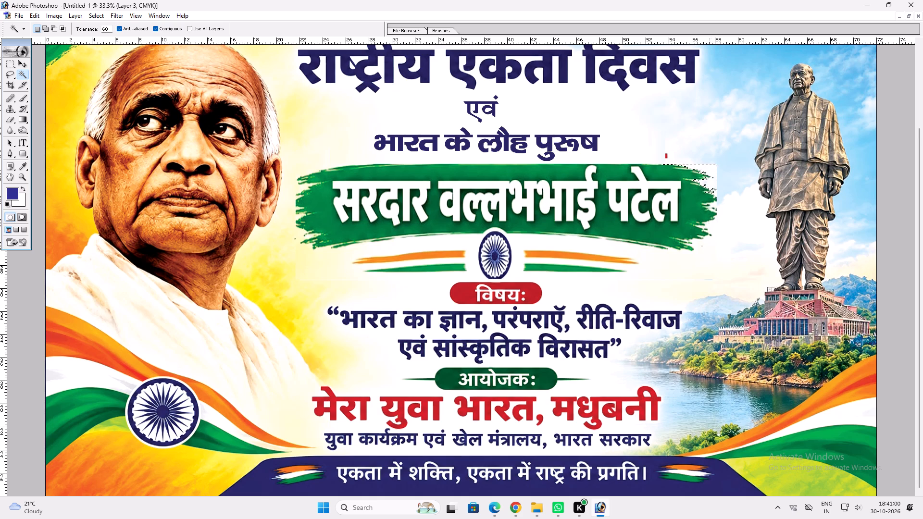
{"action": "key", "text": "Delete"}
{"action": "key", "text": "ctrl+d"}
{"action": "key", "text": "v"}
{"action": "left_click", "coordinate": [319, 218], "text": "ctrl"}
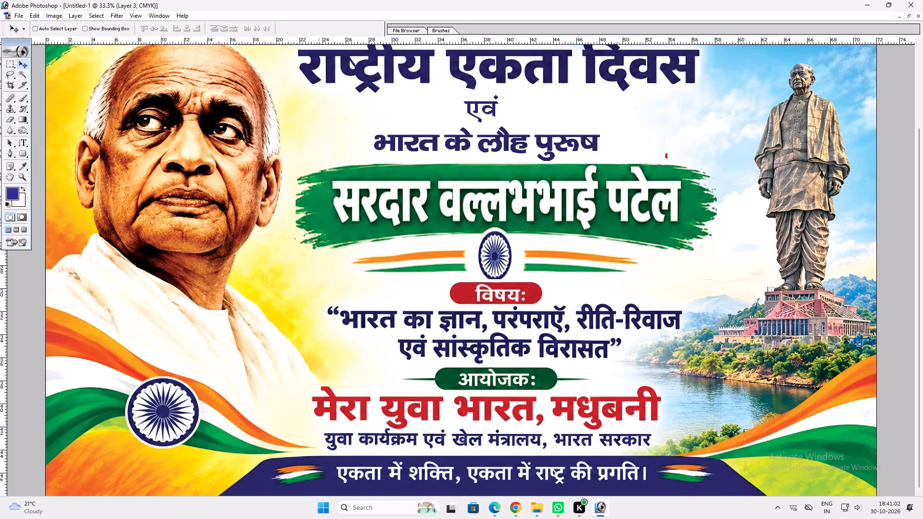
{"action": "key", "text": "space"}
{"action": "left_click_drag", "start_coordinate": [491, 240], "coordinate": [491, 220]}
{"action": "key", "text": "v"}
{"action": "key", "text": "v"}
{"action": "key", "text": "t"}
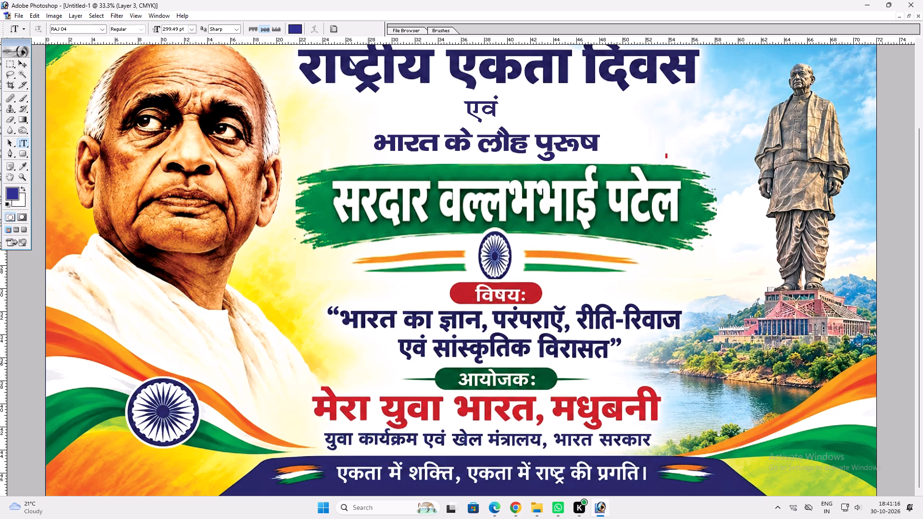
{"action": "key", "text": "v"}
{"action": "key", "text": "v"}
Cover the beginning of both quote lines by stretching the background patch beside the विषय label down over them.
{"action": "left_click", "coordinate": [419, 299], "text": "ctrl"}
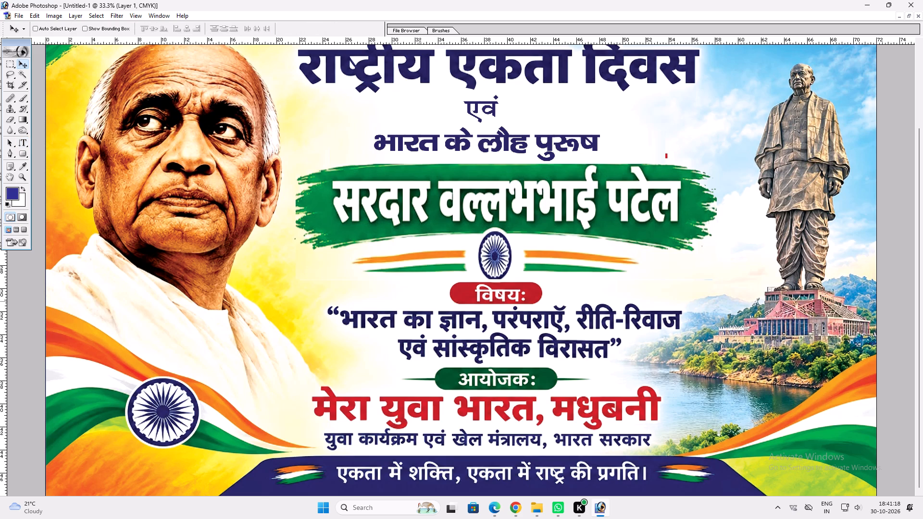
{"action": "key", "text": "m"}
{"action": "left_click_drag", "start_coordinate": [315, 288], "coordinate": [411, 298]}
{"action": "key", "text": "ctrl+t"}
{"action": "left_click_drag", "start_coordinate": [395, 299], "coordinate": [398, 346], "text": "ctrl"}
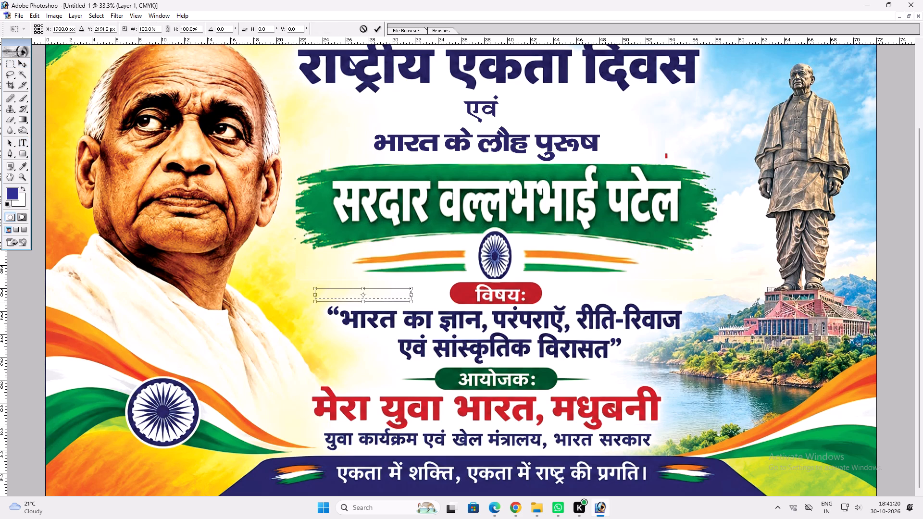
{"action": "left_click_drag", "start_coordinate": [398, 346], "coordinate": [398, 354], "text": "ctrl"}
{"action": "key", "text": "ctrl+Return"}
{"action": "key", "text": "ctrl+d"}
{"action": "key", "text": "ctrl+d"}
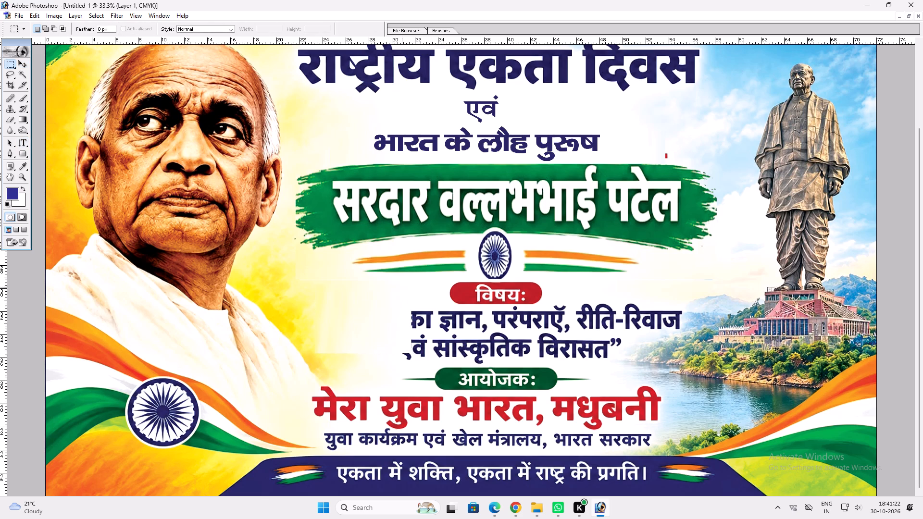
Cover the विषय label and the middle of both quote lines by stretching a plain background patch across and down over them.
{"action": "left_click_drag", "start_coordinate": [404, 280], "coordinate": [435, 303]}
{"action": "key", "text": "ctrl+t"}
{"action": "left_click_drag", "start_coordinate": [432, 292], "coordinate": [581, 297]}
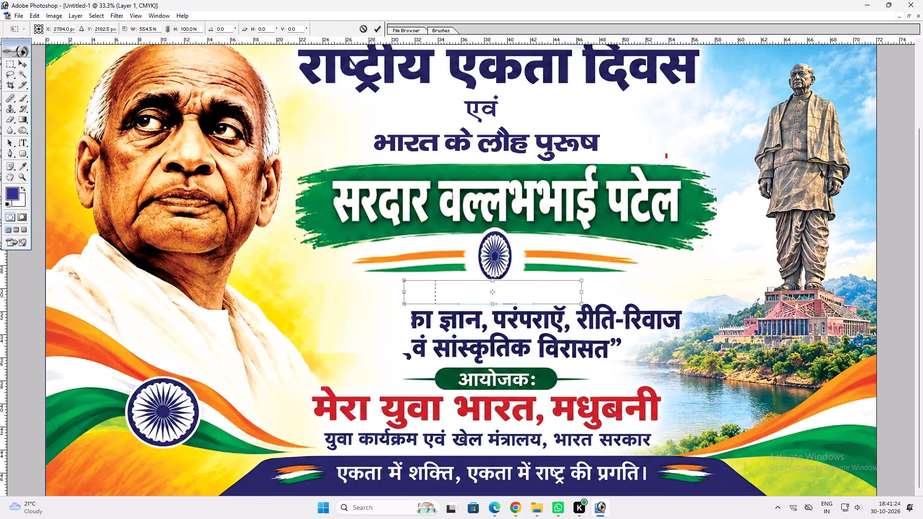
{"action": "left_click_drag", "start_coordinate": [581, 297], "coordinate": [581, 297]}
{"action": "left_click_drag", "start_coordinate": [549, 306], "coordinate": [562, 365]}
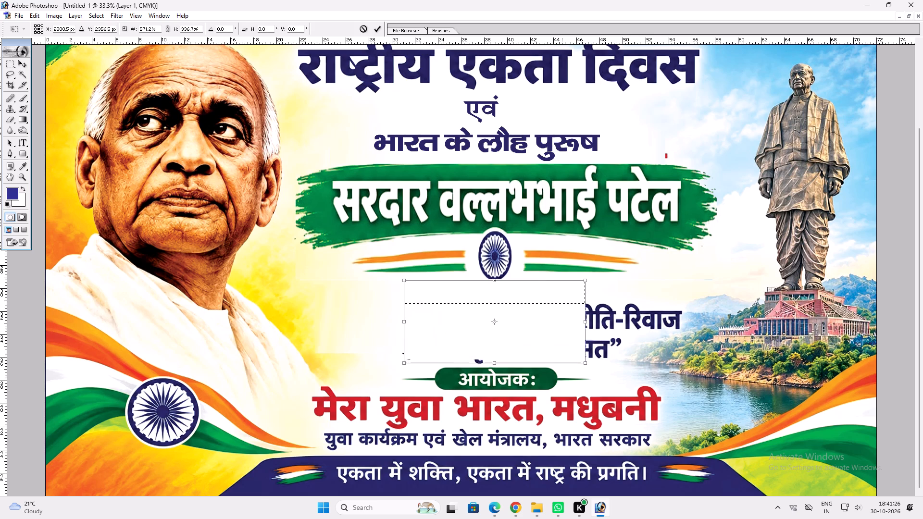
{"action": "left_click_drag", "start_coordinate": [562, 365], "coordinate": [561, 367]}
{"action": "left_click_drag", "start_coordinate": [403, 342], "coordinate": [394, 344]}
{"action": "key", "text": "Return"}
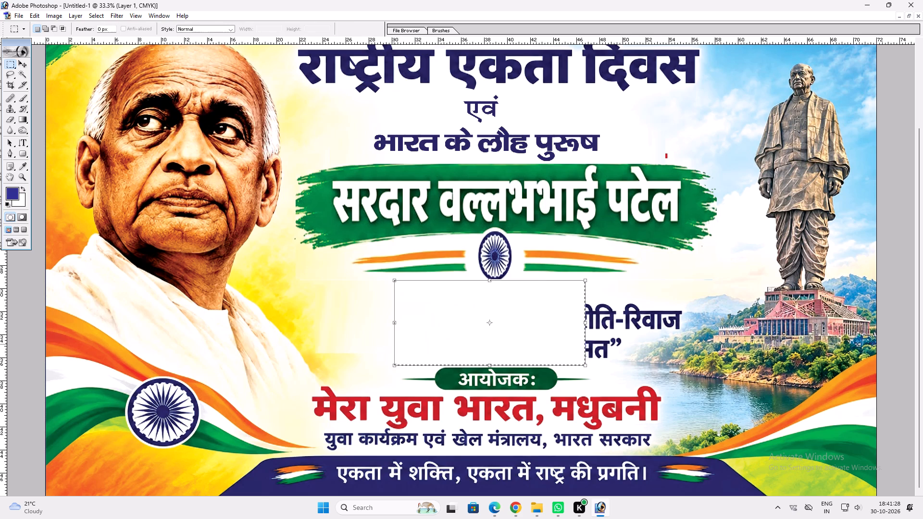
{"action": "key", "text": "ctrl+d"}
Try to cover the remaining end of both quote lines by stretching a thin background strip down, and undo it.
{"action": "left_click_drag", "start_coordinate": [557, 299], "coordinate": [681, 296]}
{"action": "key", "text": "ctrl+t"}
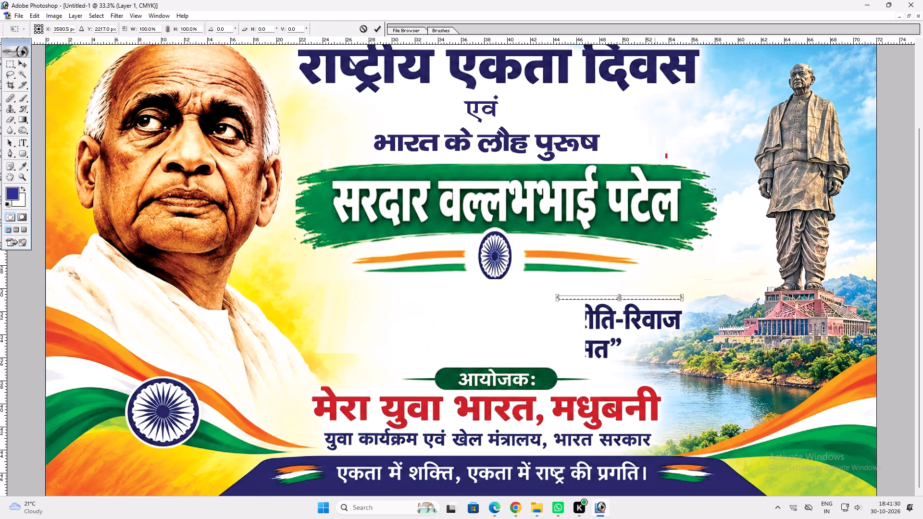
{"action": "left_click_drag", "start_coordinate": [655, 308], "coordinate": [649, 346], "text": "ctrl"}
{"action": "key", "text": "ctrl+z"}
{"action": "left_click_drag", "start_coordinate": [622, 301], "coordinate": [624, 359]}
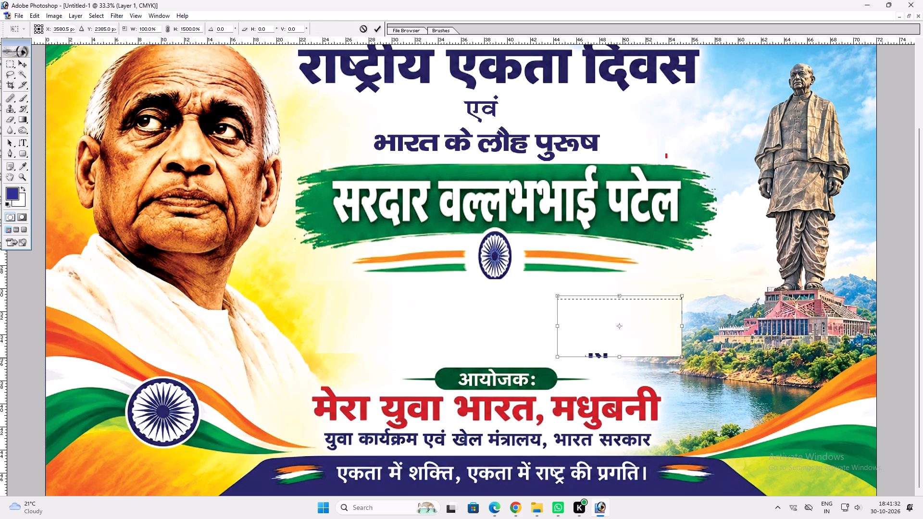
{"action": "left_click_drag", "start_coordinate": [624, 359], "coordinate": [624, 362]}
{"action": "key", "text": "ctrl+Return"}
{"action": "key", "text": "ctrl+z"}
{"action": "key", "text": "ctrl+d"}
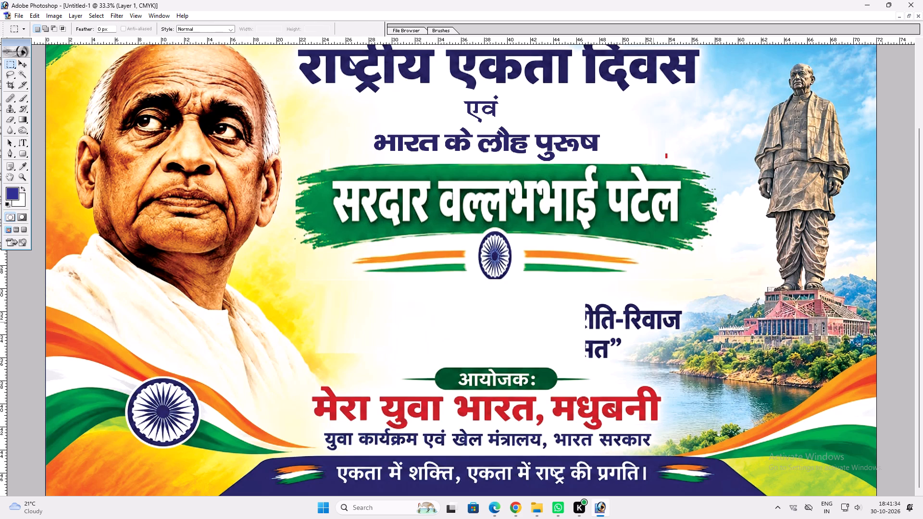
Stretch a thin background strip above रीति-रिवाज slightly down to the top edge of the lettering.
{"action": "left_click_drag", "start_coordinate": [569, 295], "coordinate": [672, 300]}
{"action": "left_click_drag", "start_coordinate": [632, 305], "coordinate": [631, 320], "text": "ctrl"}
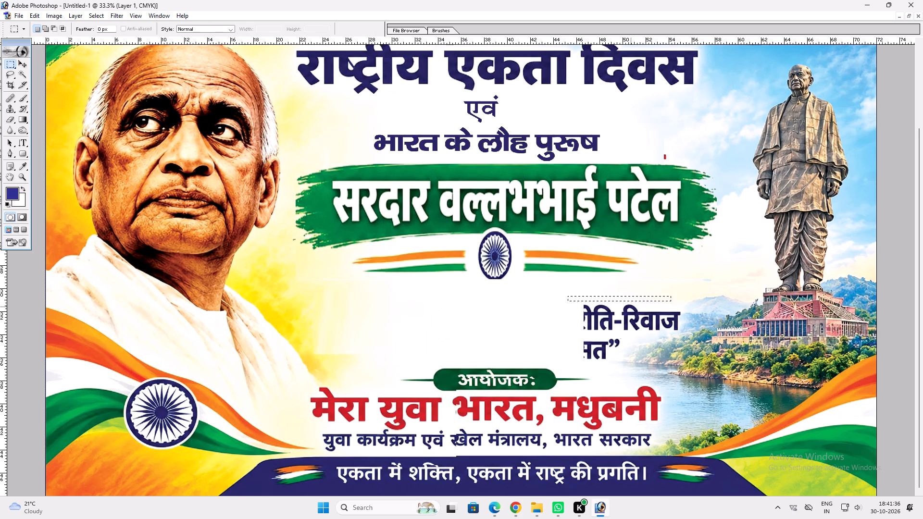
{"action": "left_click_drag", "start_coordinate": [631, 320], "coordinate": [631, 321], "text": "ctrl"}
{"action": "key", "text": "ctrl+z"}
{"action": "key", "text": "ctrl+t"}
{"action": "left_click_drag", "start_coordinate": [621, 301], "coordinate": [616, 318], "text": "shift"}
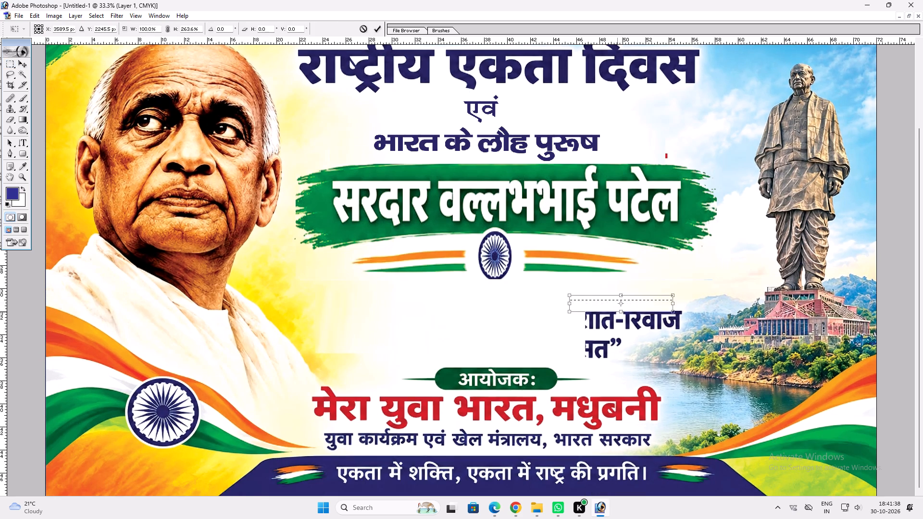
{"action": "left_click_drag", "start_coordinate": [616, 318], "coordinate": [614, 315], "text": "shift"}
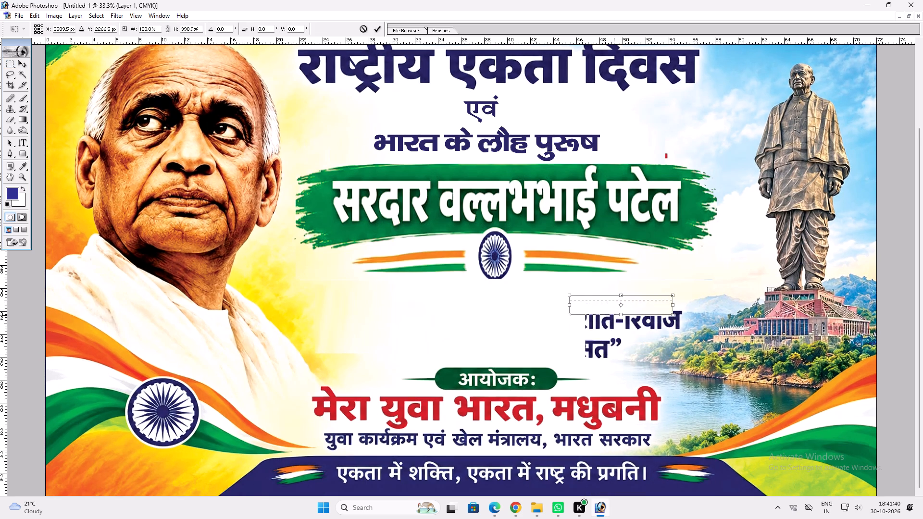
{"action": "left_click_drag", "start_coordinate": [614, 315], "coordinate": [627, 309], "text": "shift"}
{"action": "key", "text": "Return"}
{"action": "key", "text": "ctrl+d"}
Cover the रीति-रि part of रीति-रिवाज by stretching a narrow background strip sideways across it.
{"action": "left_click_drag", "start_coordinate": [572, 296], "coordinate": [574, 313]}
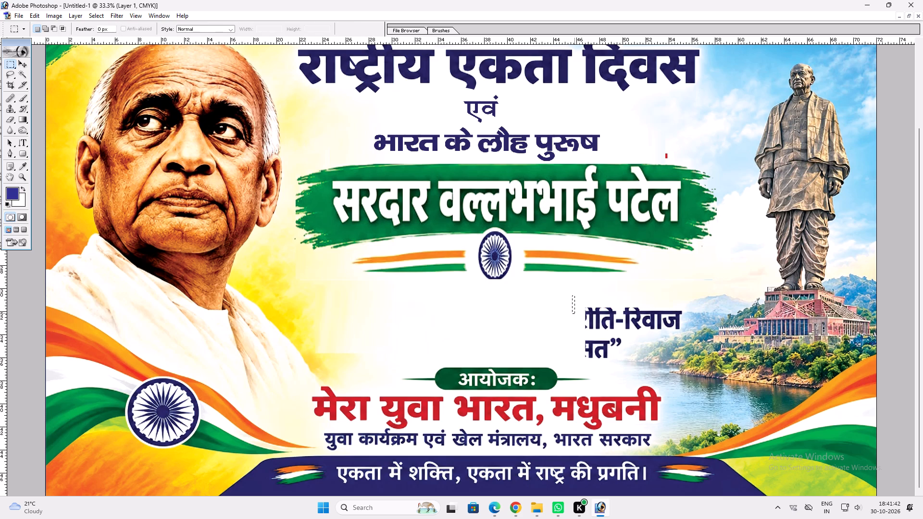
{"action": "left_click_drag", "start_coordinate": [574, 313], "coordinate": [578, 333]}
{"action": "key", "text": "ctrl+t"}
{"action": "left_click_drag", "start_coordinate": [577, 315], "coordinate": [645, 312]}
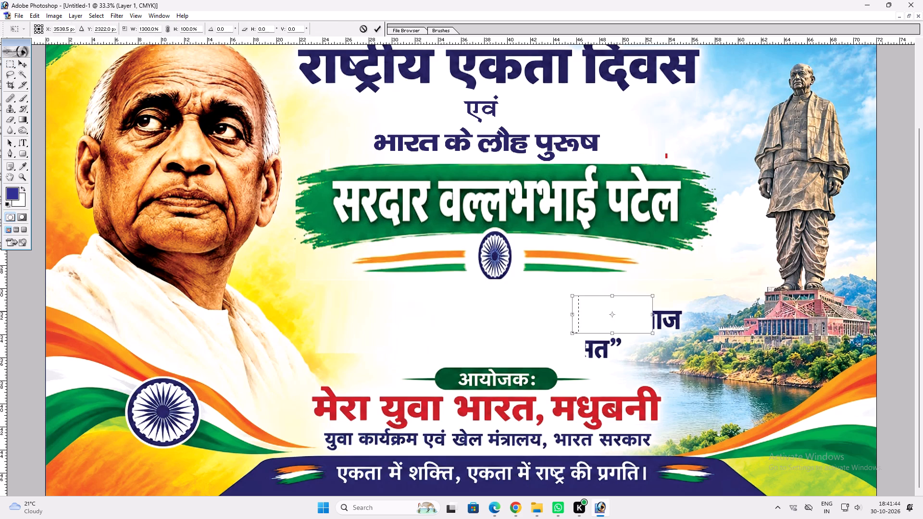
{"action": "left_click_drag", "start_coordinate": [645, 312], "coordinate": [638, 313]}
{"action": "key", "text": "ctrl+Return"}
{"action": "key", "text": "ctrl+d"}
Clone nearby background over the end of the leftover वाज lettering with the Clone Stamp brush enlarged to 175.
{"action": "key", "text": "v"}
{"action": "key", "text": "s"}
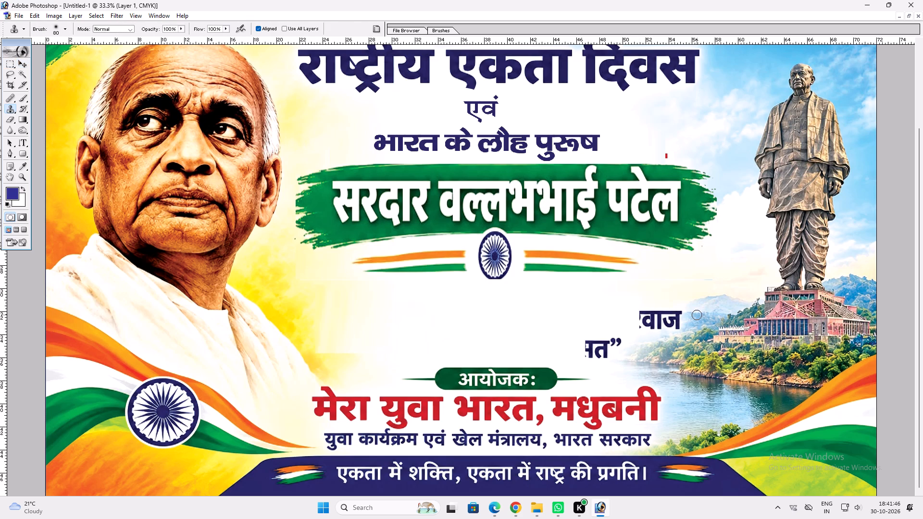
{"action": "type", "text": "]]]]]"}
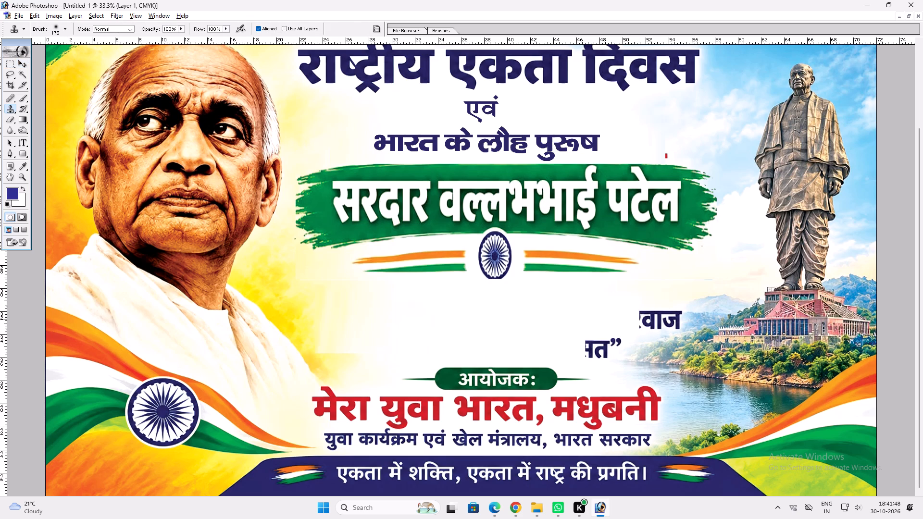
{"action": "left_click", "coordinate": [692, 320], "text": "alt"}
{"action": "left_click", "coordinate": [684, 315]}
{"action": "left_click", "coordinate": [678, 315]}
{"action": "double_click", "coordinate": [674, 315]}
Clone nearby background over the leftover वाज lettering beside the lake scenery until its letter shapes are covered.
{"action": "left_click", "coordinate": [656, 296], "text": "alt"}
{"action": "left_click", "coordinate": [651, 309]}
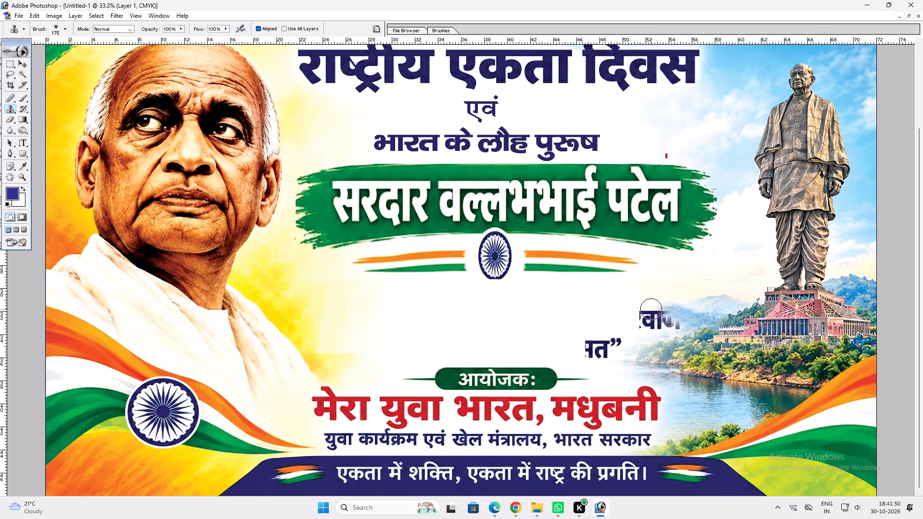
{"action": "left_click", "coordinate": [647, 312]}
{"action": "double_click", "coordinate": [645, 315]}
{"action": "double_click", "coordinate": [643, 318]}
{"action": "left_click", "coordinate": [639, 308], "text": "alt"}
{"action": "left_click_drag", "start_coordinate": [643, 309], "coordinate": [649, 313], "text": "alt"}
{"action": "left_click", "coordinate": [653, 314]}
{"action": "double_click", "coordinate": [658, 314]}
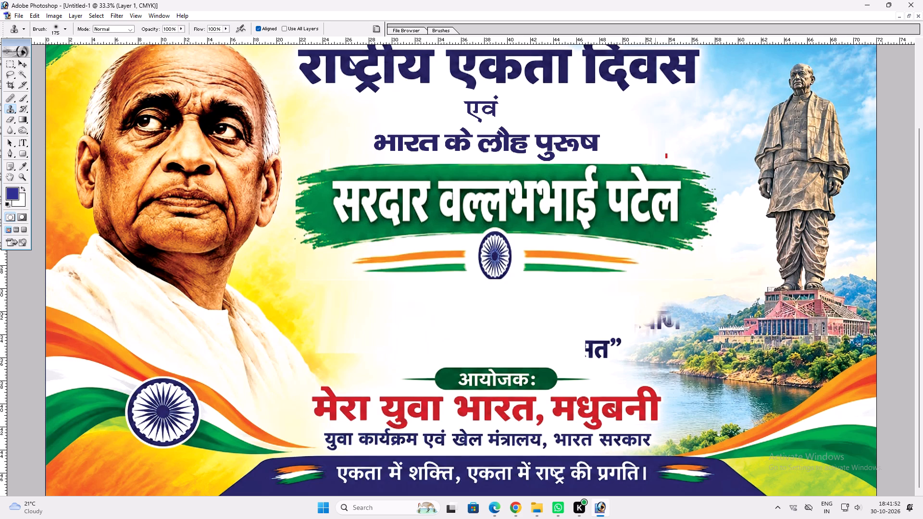
{"action": "double_click", "coordinate": [661, 314]}
{"action": "left_click", "coordinate": [673, 316]}
{"action": "left_click", "coordinate": [674, 319]}
{"action": "double_click", "coordinate": [672, 323]}
{"action": "left_click", "coordinate": [662, 325]}
{"action": "double_click", "coordinate": [641, 316]}
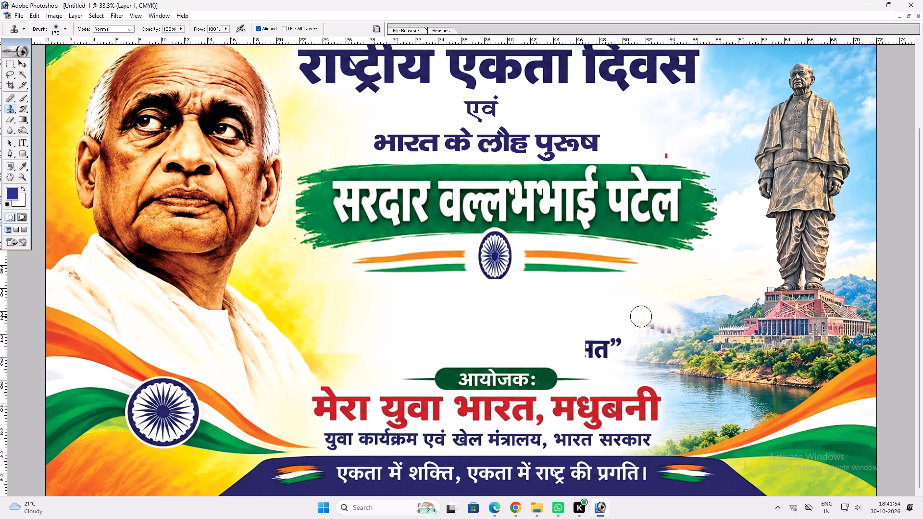
Clean up the faint remnants of the वाज lettering by cloning more background over them.
{"action": "left_click", "coordinate": [650, 321]}
{"action": "left_click_drag", "start_coordinate": [650, 322], "coordinate": [656, 322]}
{"action": "left_click", "coordinate": [657, 323]}
{"action": "left_click", "coordinate": [630, 317], "text": "alt"}
{"action": "left_click", "coordinate": [656, 331]}
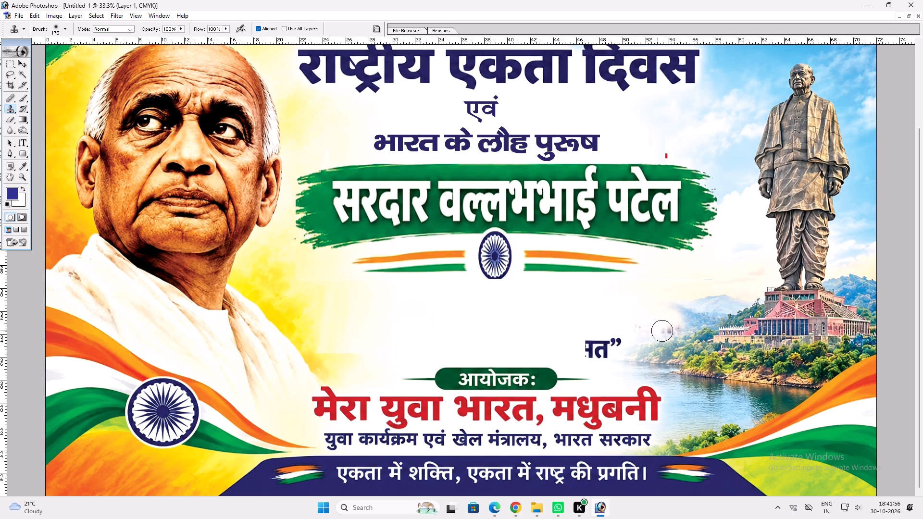
{"action": "double_click", "coordinate": [665, 329]}
{"action": "double_click", "coordinate": [667, 325]}
Cover the leftover मत” lettering by stretching a thin strip of the background above it down over it.
{"action": "key", "text": "v"}
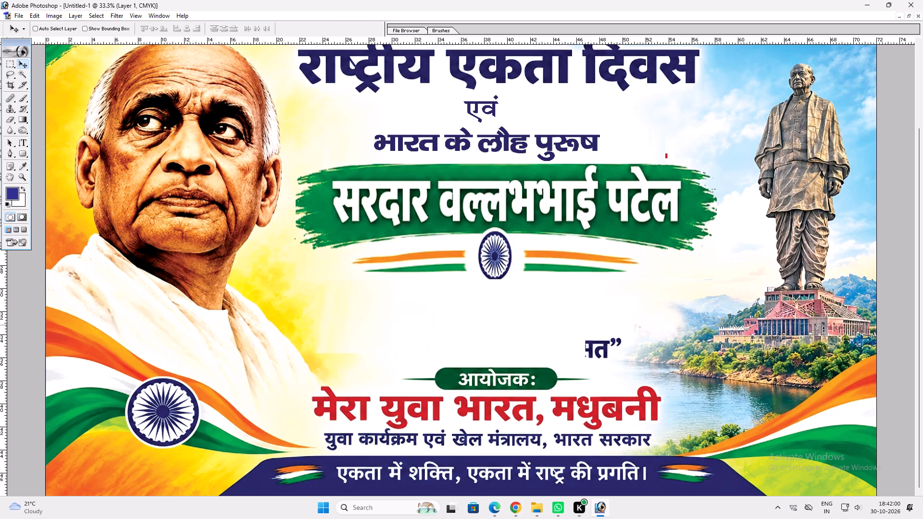
{"action": "key", "text": "v"}
{"action": "left_click", "coordinate": [599, 321], "text": "ctrl"}
{"action": "key", "text": "m"}
{"action": "left_click_drag", "start_coordinate": [562, 322], "coordinate": [615, 329]}
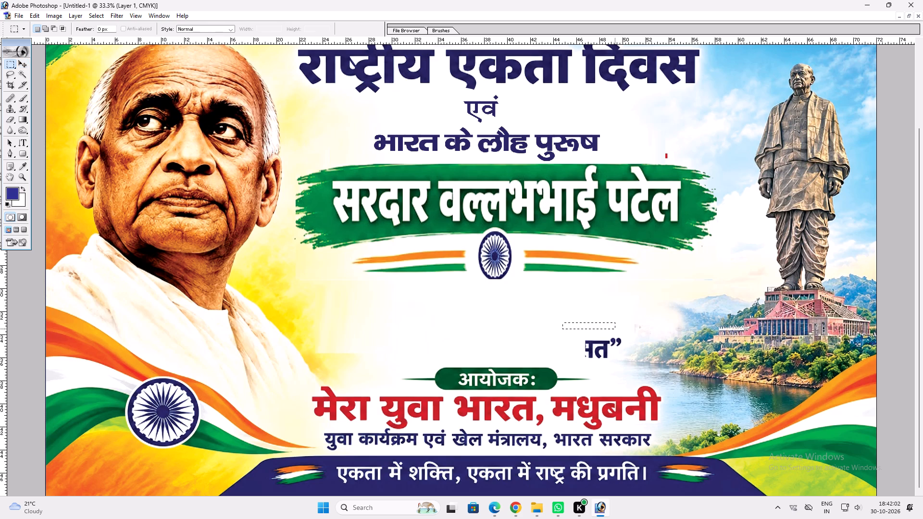
{"action": "left_click_drag", "start_coordinate": [615, 329], "coordinate": [625, 328]}
{"action": "key", "text": "ctrl+t"}
{"action": "left_click_drag", "start_coordinate": [610, 328], "coordinate": [610, 361]}
{"action": "key", "text": "Return"}
{"action": "key", "text": "ctrl+d"}
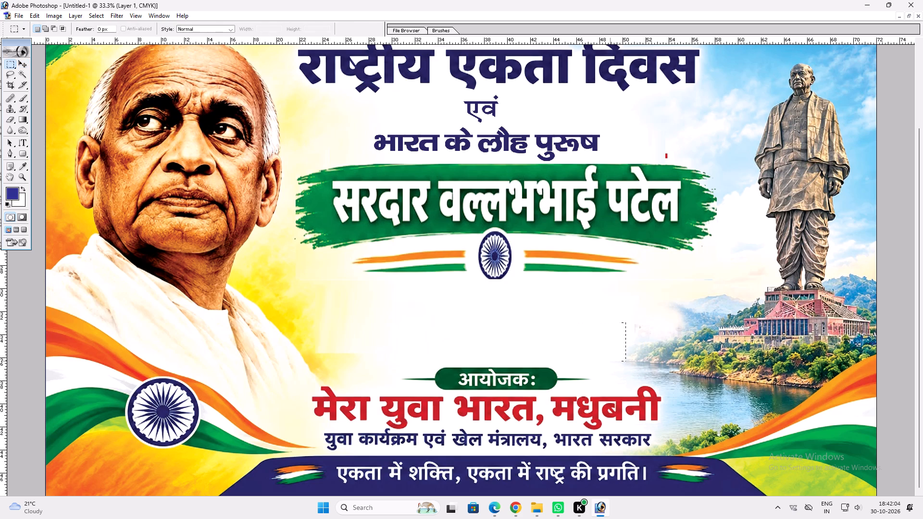
Duplicate the भारत के लौह पुरूष line and place the copy just below the chakra emblem.
{"action": "key", "text": "v"}
{"action": "key", "text": "space"}
{"action": "key", "text": "v"}
{"action": "left_click", "coordinate": [549, 150], "text": "ctrl"}
{"action": "left_click_drag", "start_coordinate": [549, 147], "coordinate": [548, 255], "text": "alt"}
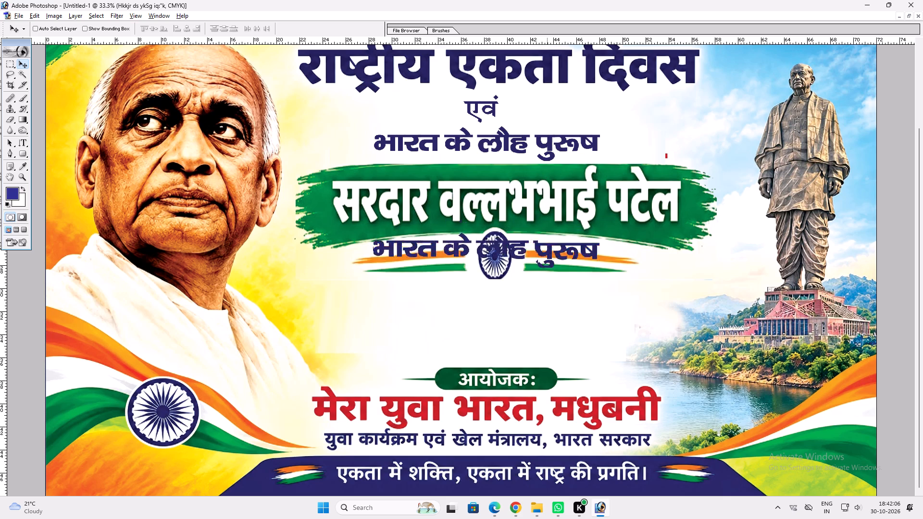
{"action": "left_click_drag", "start_coordinate": [548, 255], "coordinate": [549, 292], "text": "alt"}
Replace the copied line's text with की जयंती पर के उपल and shift it lower into the cleared area.
{"action": "key", "text": "t"}
{"action": "left_click", "coordinate": [549, 293]}
{"action": "key", "text": "ctrl+a"}
{"action": "key", "text": "f"}
{"action": "key", "text": "f"}
{"action": "key", "text": "ctrl+a"}
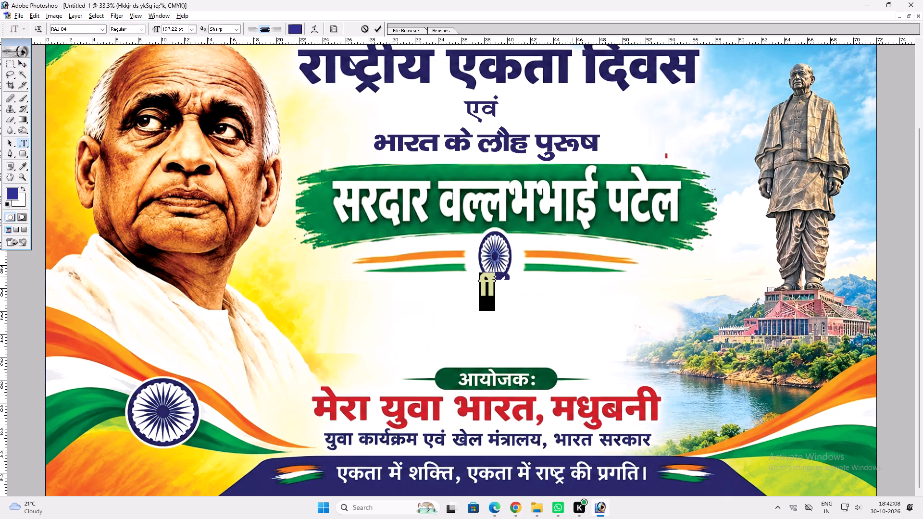
{"action": "left_click_drag", "start_coordinate": [572, 276], "coordinate": [547, 297]}
{"action": "left_click", "coordinate": [470, 297]}
{"action": "key", "text": "ctrl+a"}
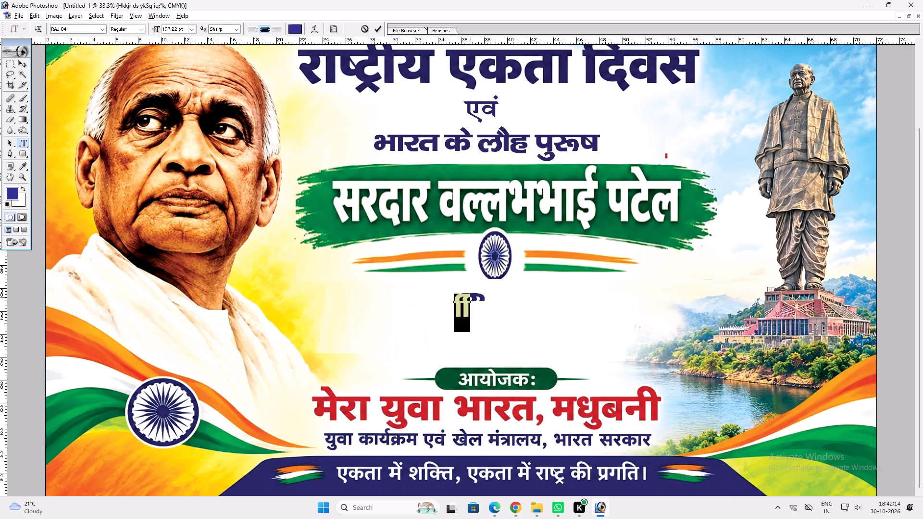
{"action": "left_click", "coordinate": [470, 297]}
{"action": "key", "text": "ctrl+a"}
{"action": "type", "text": "dh ;at"}
{"action": "key", "text": "BackSpace"}
{"action": "key", "text": "BackSpace"}
{"action": "key", "text": "BackSpace"}
{"action": "type", "text": "t;arh ij ds miy"}
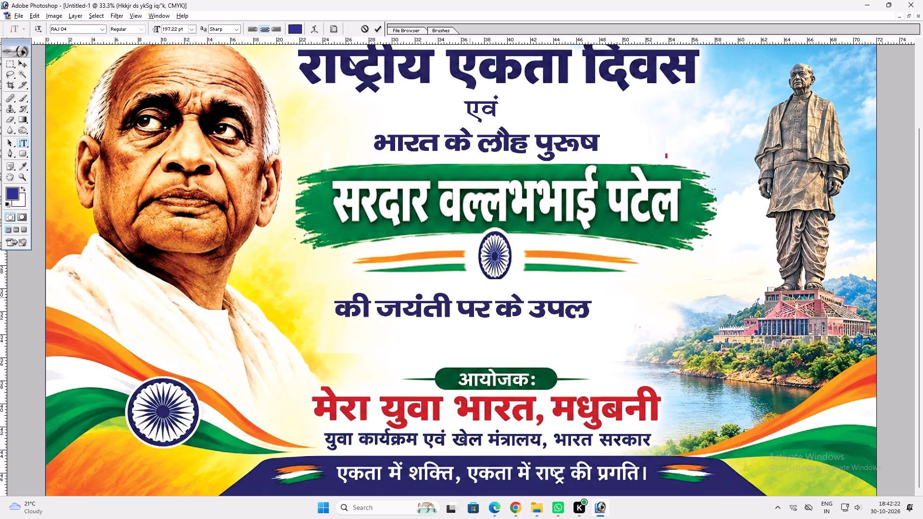
Delete पर के उपल after की जयंती and retype the ending as के उपलक्ष्य मे.
{"action": "key", "text": "BackSpace"}
{"action": "key", "text": "BackSpace"}
{"action": "key", "text": "BackSpace"}
{"action": "key", "text": "BackSpace"}
{"action": "key", "text": "BackSpace"}
{"action": "key", "text": "BackSpace"}
{"action": "key", "text": "BackSpace"}
{"action": "key", "text": "BackSpace"}
{"action": "key", "text": "BackSpace"}
{"action": "type", "text": "ds miy{;k"}
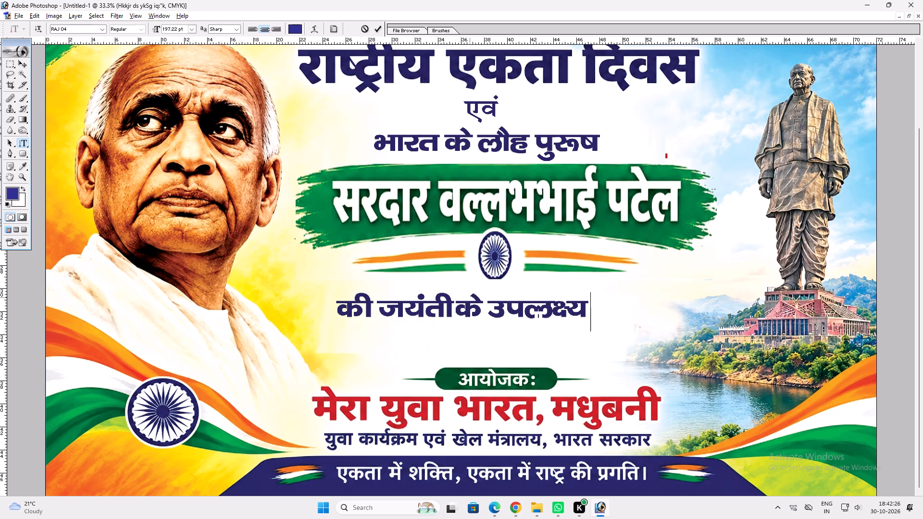
{"action": "key", "text": "BackSpace"}
{"action": "type", "text": "e s"}
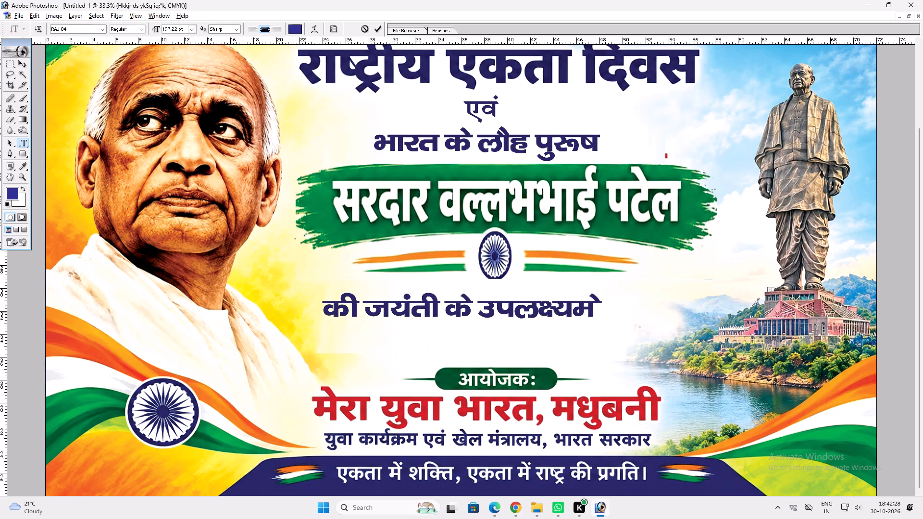
Insert a space after उपलक्ष्य and correct the last word to में.
{"action": "left_click", "coordinate": [565, 305]}
{"action": "key", "text": "space"}
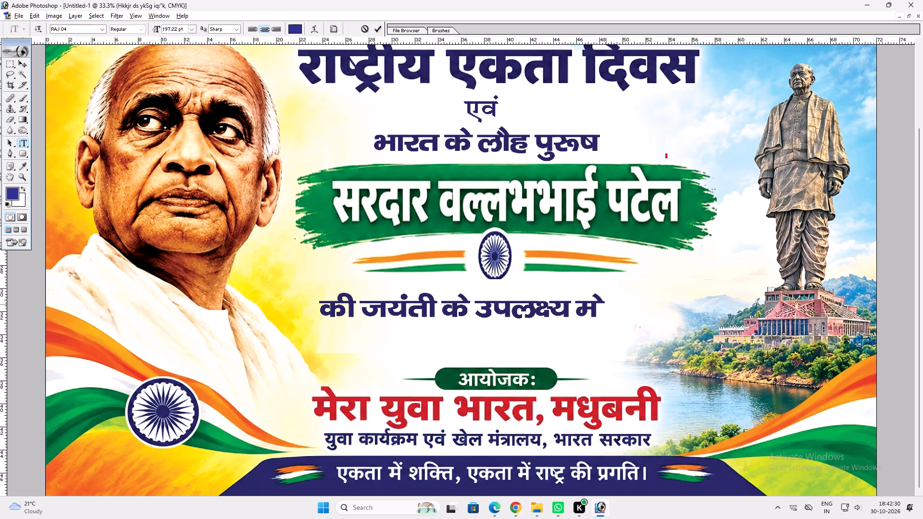
{"action": "left_click", "coordinate": [602, 305]}
{"action": "key", "text": "BackSpace"}
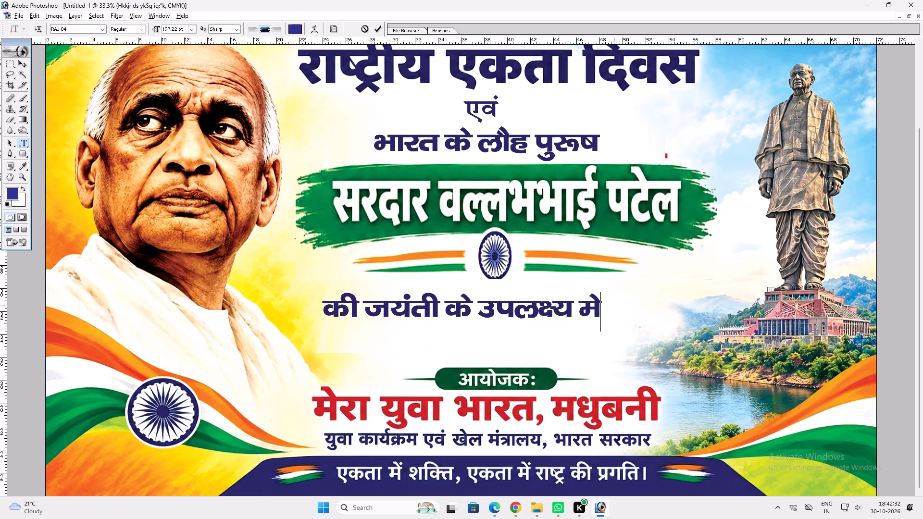
{"action": "key", "text": "a"}
{"action": "key", "text": "Return"}
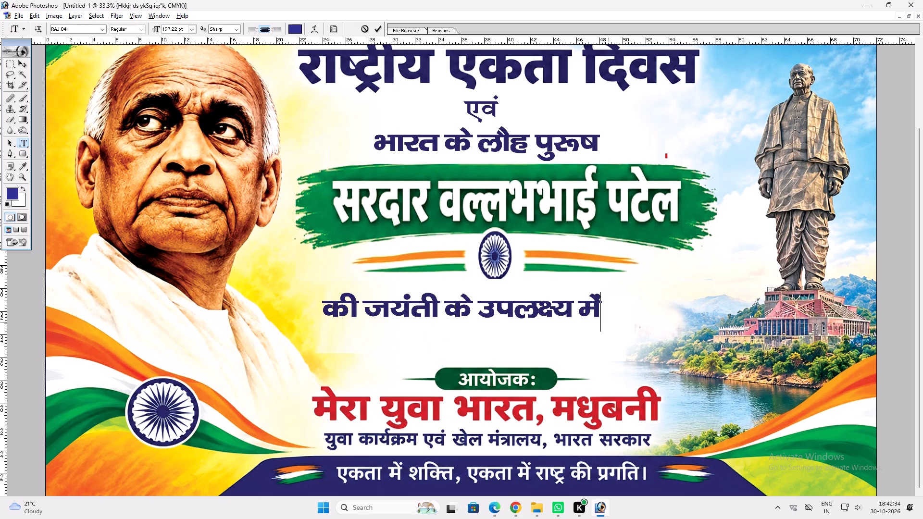
Move the की जयंती के उपलक्ष्य में line up to sit centred directly beneath the chakra emblem.
{"action": "type", "text": "vv"}
{"action": "left_click_drag", "start_coordinate": [563, 306], "coordinate": [584, 293]}
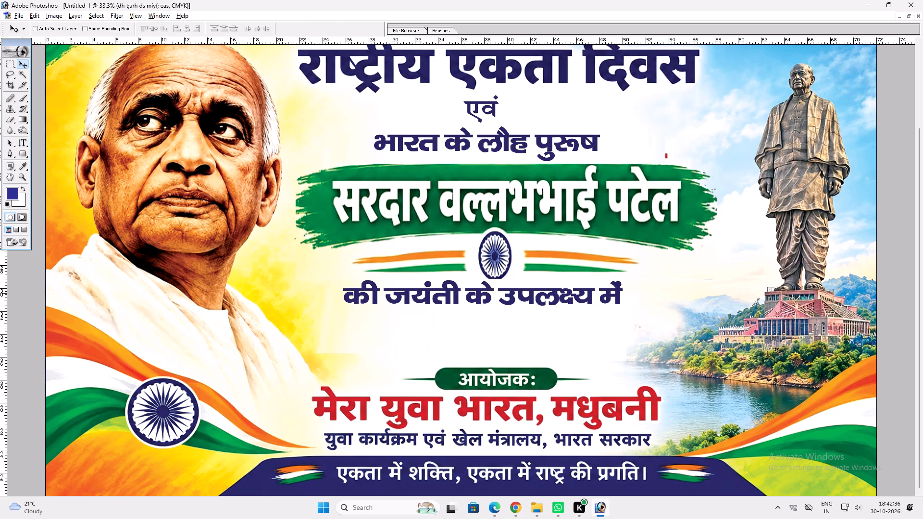
{"action": "left_click_drag", "start_coordinate": [584, 293], "coordinate": [582, 292]}
Duplicate the की जयंती के उपलक्ष्य में line below itself and shrink the copy to about 121 pt.
{"action": "left_click_drag", "start_coordinate": [572, 294], "coordinate": [575, 329], "text": "alt+shift"}
{"action": "key", "text": "ctrl+t"}
{"action": "left_click_drag", "start_coordinate": [620, 335], "coordinate": [511, 324], "text": "shift"}
{"action": "key", "text": "Return"}
Replace the smaller copy's text with a trial सप्त, clear it, and start a second row.
{"action": "key", "text": "t"}
{"action": "left_click", "coordinate": [511, 324]}
{"action": "key", "text": "ctrl+a"}
{"action": "type", "text": "lIr"}
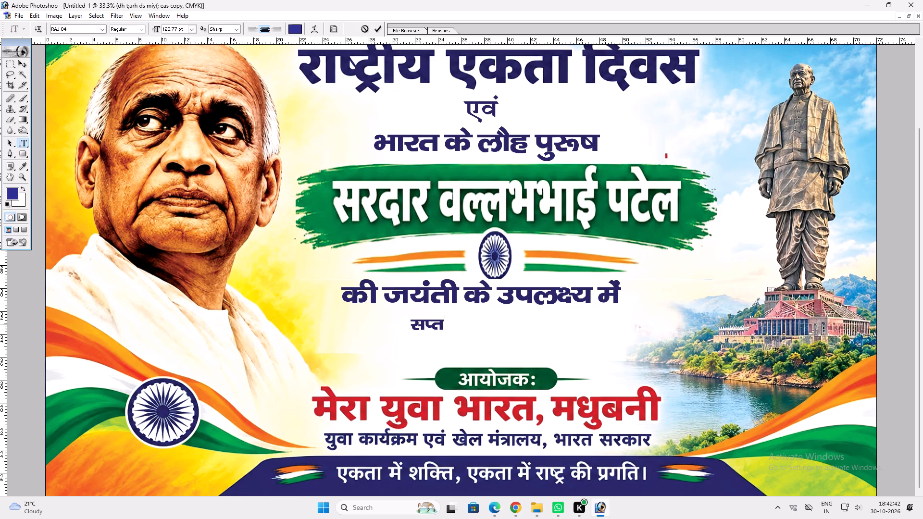
{"action": "key", "text": "BackSpace"}
{"action": "key", "text": "BackSpace"}
{"action": "key", "text": "BackSpace"}
{"action": "key", "text": "Return"}
{"action": "key", "text": "k"}
{"action": "key", "text": "BackSpace"}
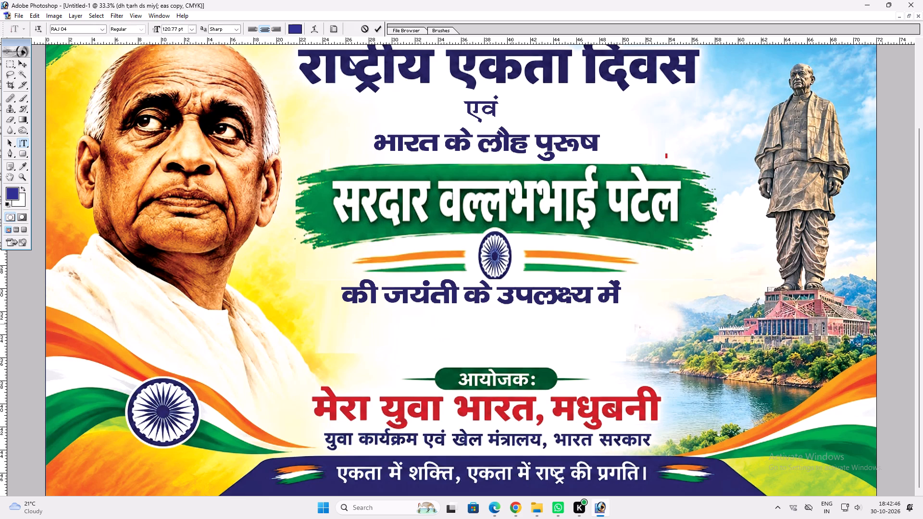
Enter शपथ on the second row of the smaller text and shift it slightly up.
{"action": "key", "text": "apostrophe"}
{"action": "key", "text": "k"}
{"action": "key", "text": "shift+q"}
{"action": "key", "text": "BackSpace"}
{"action": "key", "text": "i"}
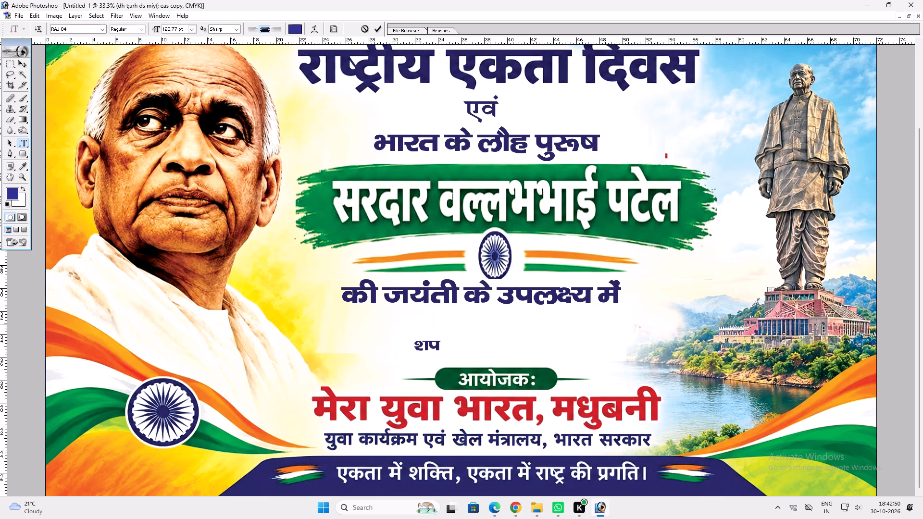
{"action": "key", "text": "BackSpace"}
{"action": "key", "text": "shift+i"}
{"action": "key", "text": "BackSpace"}
{"action": "key", "text": "i"}
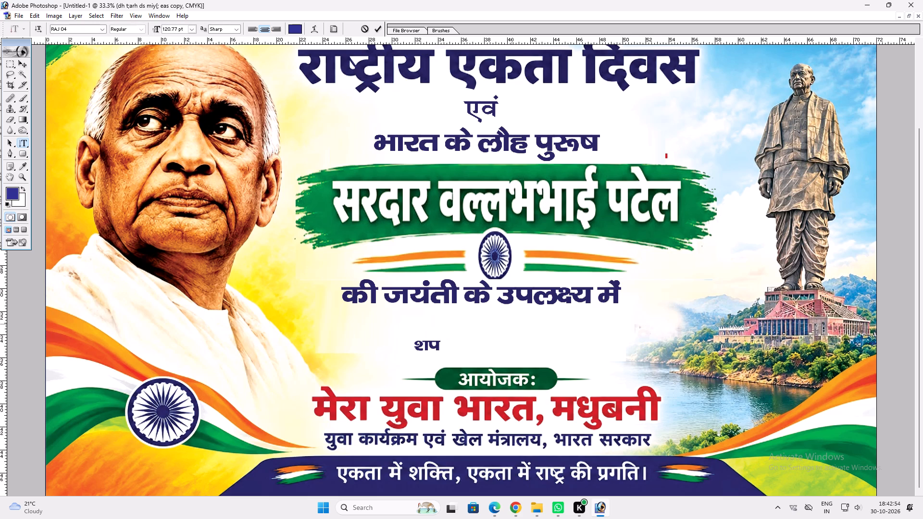
{"action": "key", "text": "BackSpace"}
{"action": "key", "text": "shift+f"}
{"action": "key", "text": "BackSpace"}
{"action": "type", "text": "iFk"}
{"action": "left_click_drag", "start_coordinate": [526, 336], "coordinate": [516, 322]}
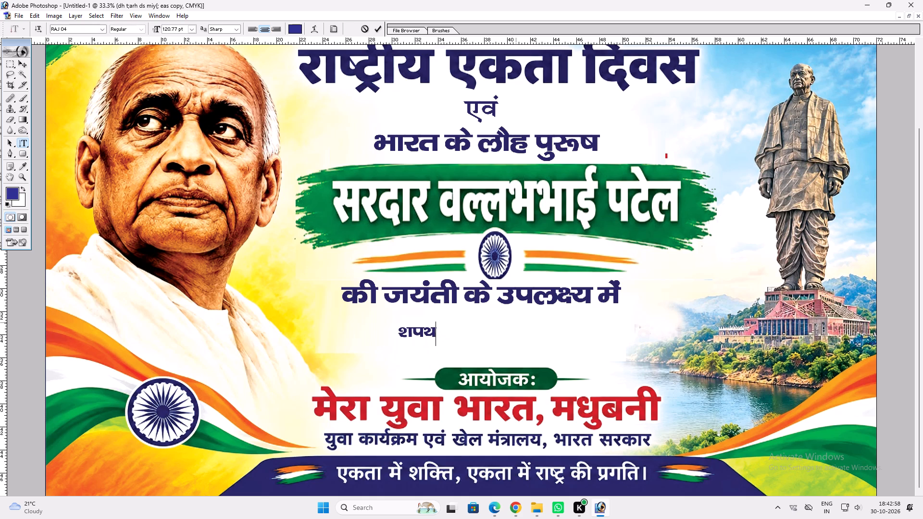
{"action": "left_click_drag", "start_coordinate": [516, 322], "coordinate": [515, 322]}
Continue the शपथ line with a comma and रन फोरयुनिटी एकता मार्च.
{"action": "type", "text": "]"}
{"action": "key", "text": "space"}
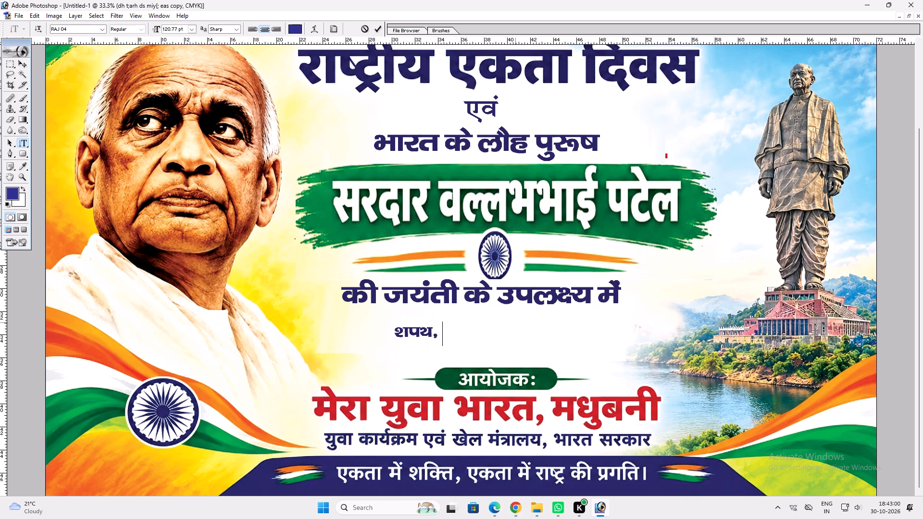
{"action": "key", "text": "j"}
{"action": "key", "text": "u"}
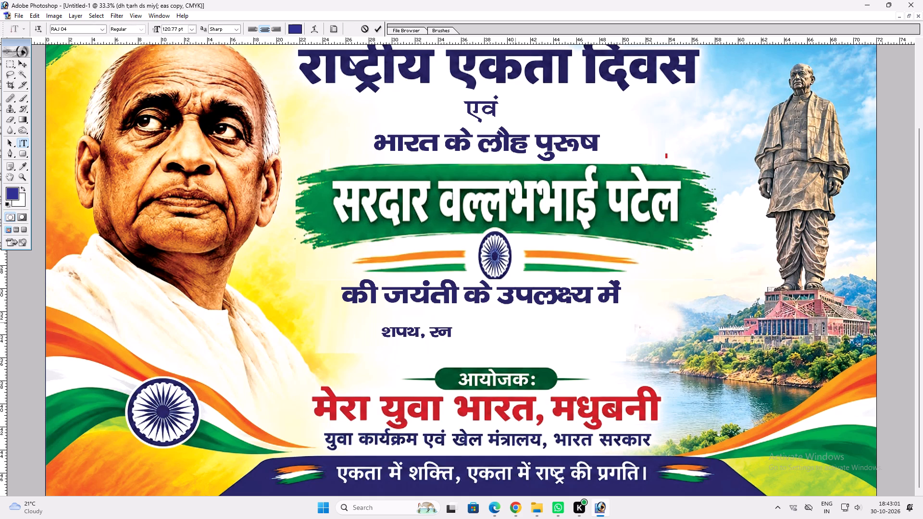
{"action": "key", "text": "space"}
{"action": "type", "text": "Qksj"}
{"action": "key", "text": "space"}
{"action": "key", "text": "BackSpace"}
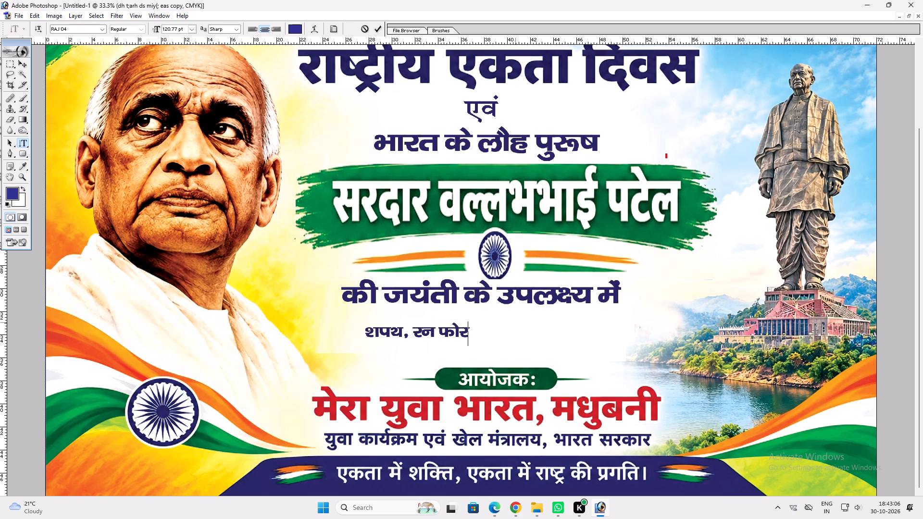
{"action": "type", "text": ";qf"}
{"action": "key", "text": "u"}
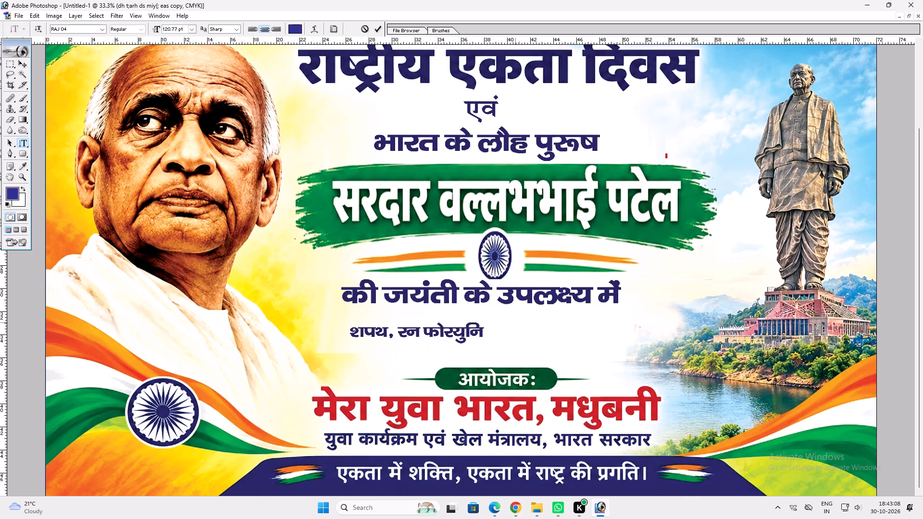
{"action": "type", "text": "Vh ,drk eks"}
{"action": "key", "text": "BackSpace"}
{"action": "type", "text": "pZ"}
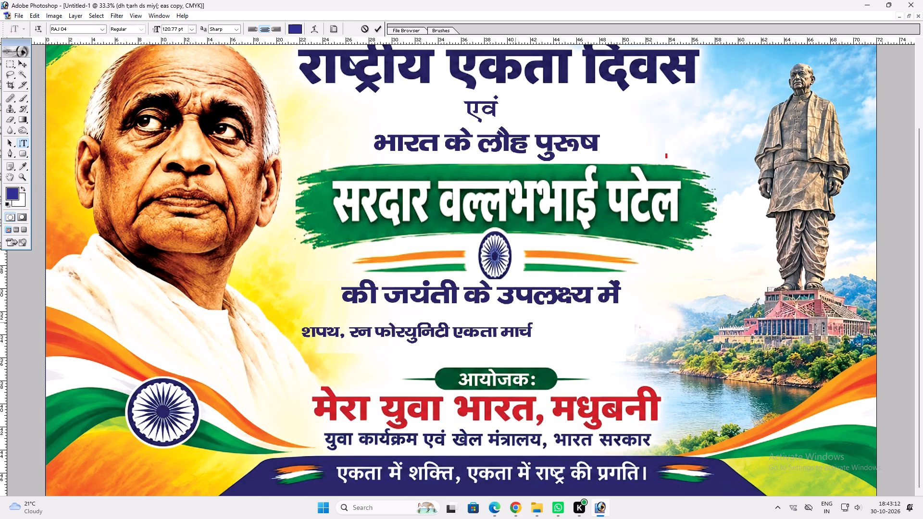
Insert a dash before एकता मार्च and shift the line sideways to centre it under the line above.
{"action": "left_click", "coordinate": [452, 334]}
{"action": "type", "text": "&"}
{"action": "key", "text": "space"}
{"action": "left_click_drag", "start_coordinate": [574, 383], "coordinate": [615, 381]}
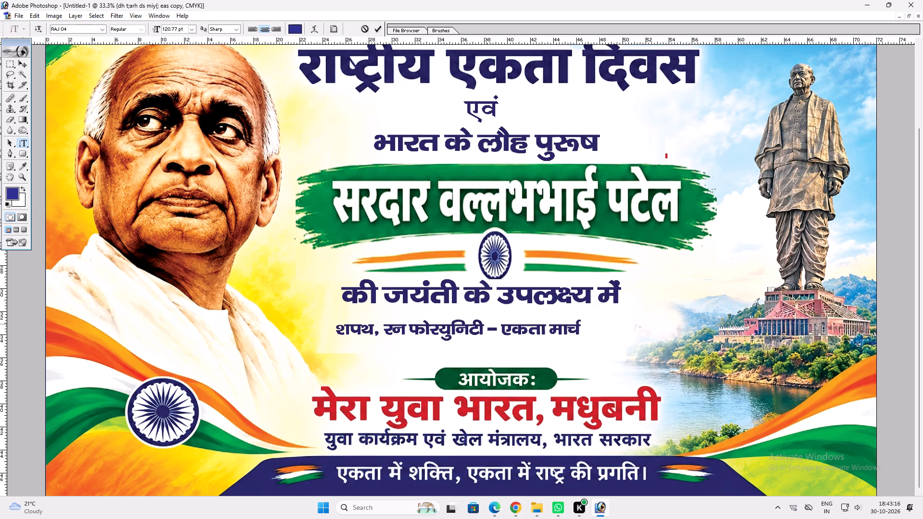
Remove the dash before एकता मार्च and insert one between फोर and युनिटी instead.
{"action": "left_click_drag", "start_coordinate": [497, 327], "coordinate": [487, 329]}
{"action": "key", "text": "BackSpace"}
{"action": "left_click", "coordinate": [443, 331]}
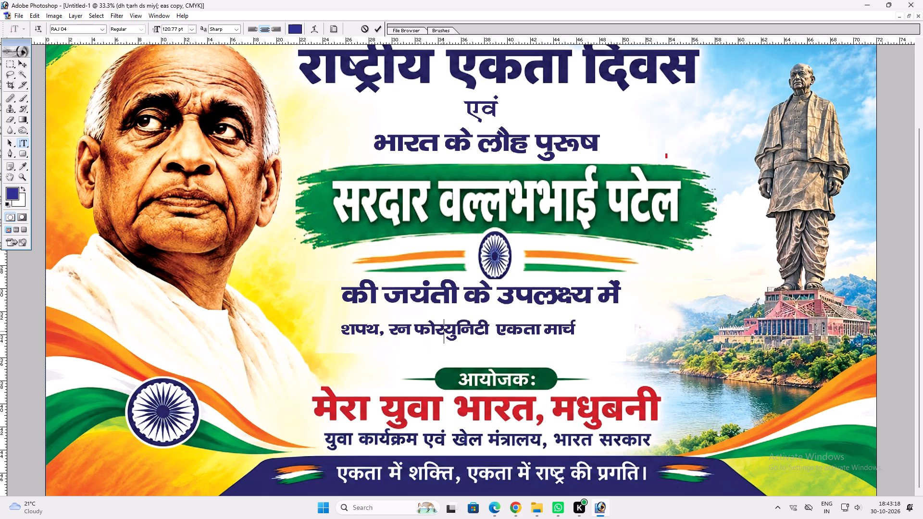
{"action": "key", "text": "shift+ampersand"}
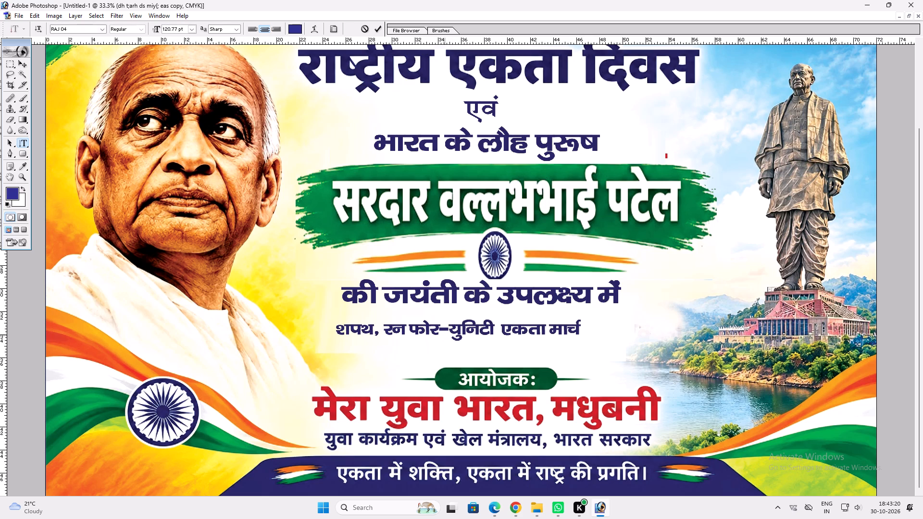
Shift the शपथ, रन फोर-युनिटी एकता मार्च line sideways and slightly up to centre it under the line above.
{"action": "left_click", "coordinate": [442, 336]}
{"action": "left_click", "coordinate": [579, 327]}
{"action": "key", "text": "End"}
{"action": "key", "text": "Return"}
{"action": "left_click", "coordinate": [573, 332]}
{"action": "key", "text": "Return"}
{"action": "key", "text": "v"}
{"action": "key", "text": "v"}
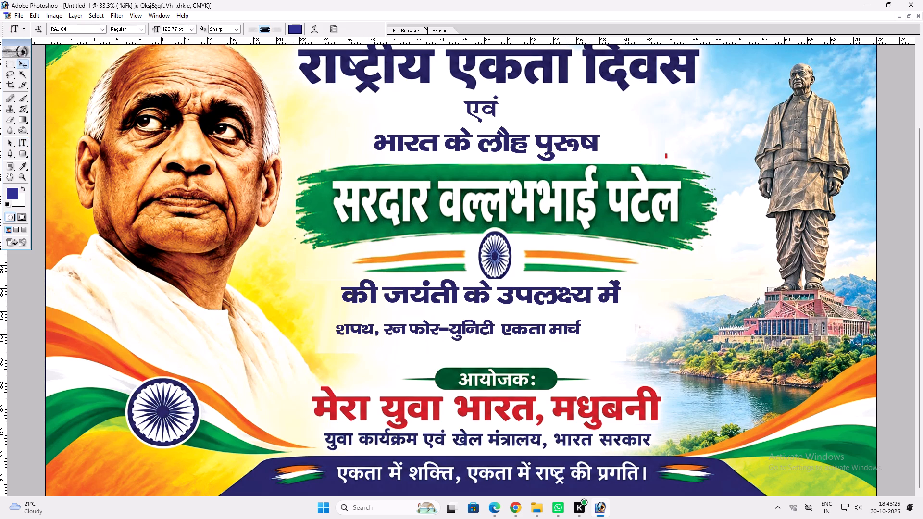
{"action": "left_click_drag", "start_coordinate": [550, 336], "coordinate": [570, 332]}
Replace the dash between फोर and युनिटी in the शपथ line with a space.
{"action": "key", "text": "t"}
{"action": "left_click", "coordinate": [572, 328]}
{"action": "key", "text": "End"}
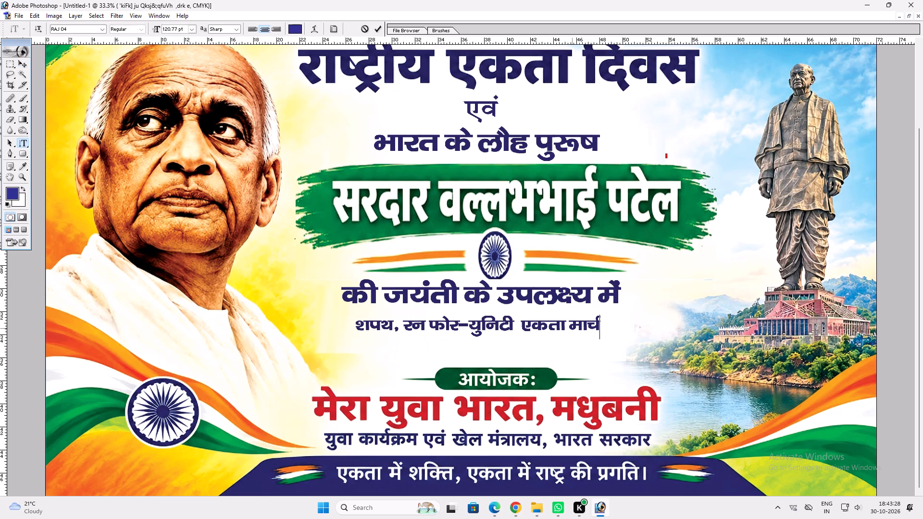
{"action": "key", "text": "Return"}
{"action": "left_click_drag", "start_coordinate": [467, 326], "coordinate": [459, 329]}
{"action": "key", "text": "space"}
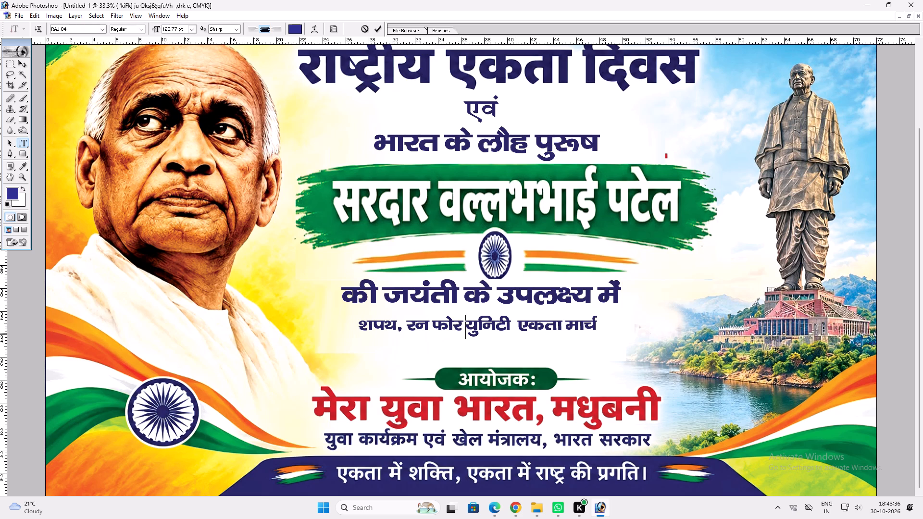
Add a comma and विचारघोष्ट at the end of the शपथ line, after एकता मार्च.
{"action": "left_click", "coordinate": [539, 330]}
{"action": "key", "text": "End"}
{"action": "type", "text": "]"}
{"action": "key", "text": "space"}
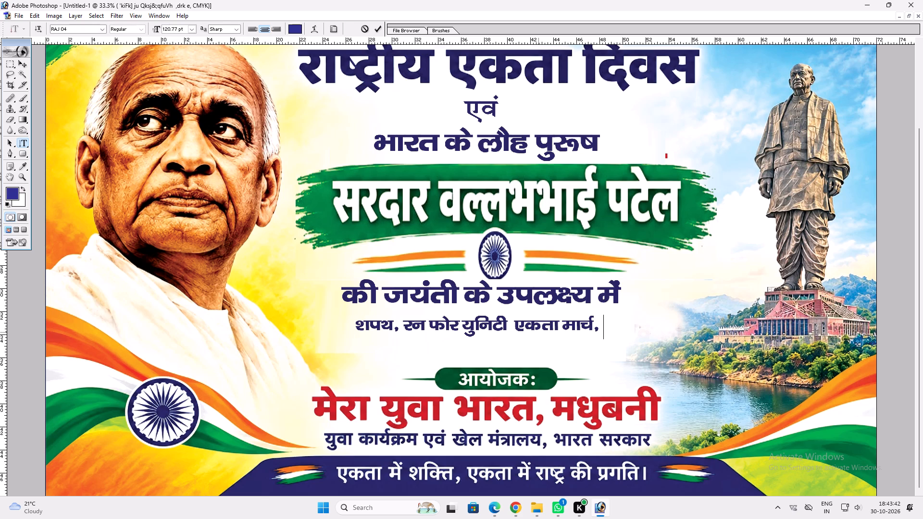
{"action": "type", "text": "fopkj"}
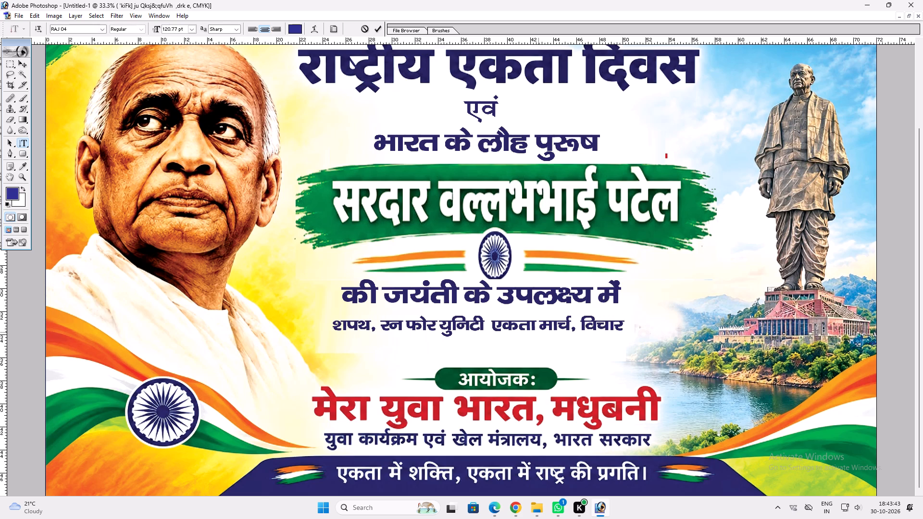
{"action": "key", "text": "space"}
{"action": "key", "text": "BackSpace"}
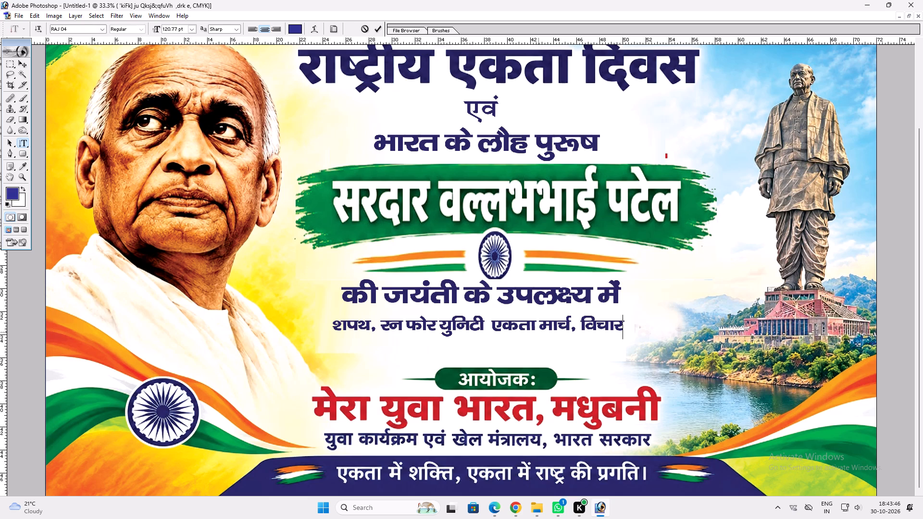
{"action": "type", "text": "?kks\""}
{"action": "key", "text": "shift+v"}
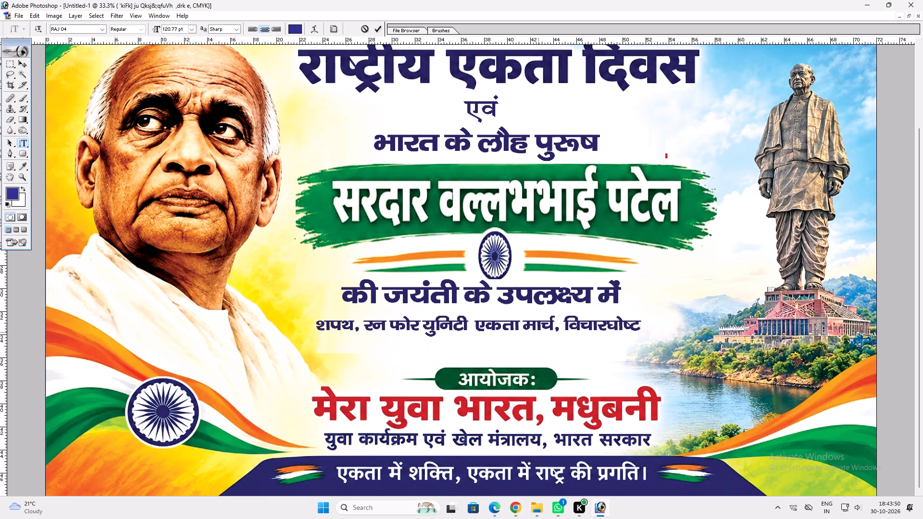
Correct the last word of the line to गोष्ठी and separate it from विचार with a space.
{"action": "left_click", "coordinate": [614, 331]}
{"action": "left_click_drag", "start_coordinate": [622, 333], "coordinate": [613, 334]}
{"action": "left_click_drag", "start_coordinate": [613, 334], "coordinate": [609, 333]}
{"action": "type", "text": "xks"}
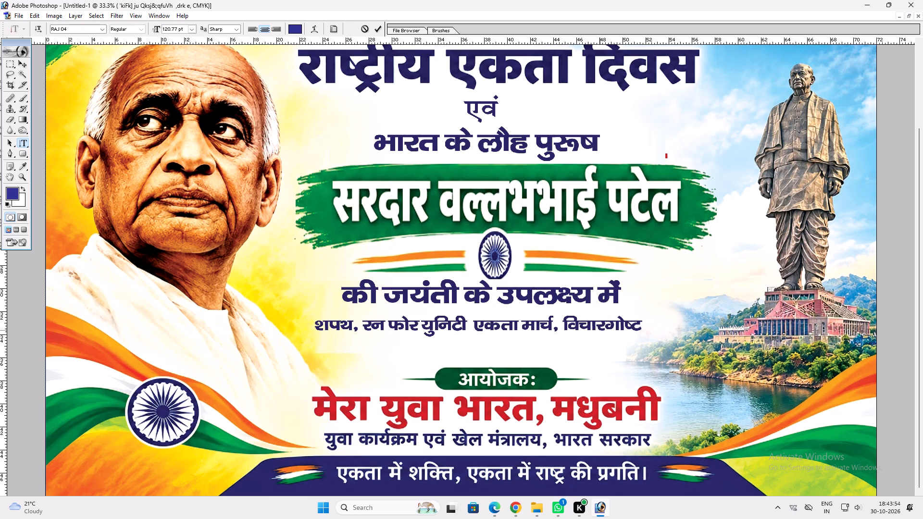
{"action": "left_click", "coordinate": [600, 330]}
{"action": "key", "text": "space"}
{"action": "key", "text": "ctrl+z"}
{"action": "left_click", "coordinate": [605, 327]}
{"action": "key", "text": "space"}
{"action": "left_click", "coordinate": [643, 327]}
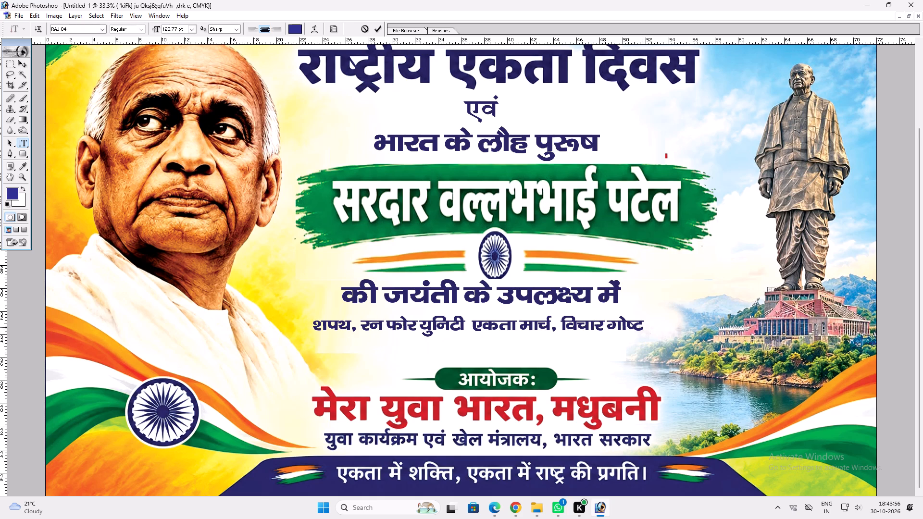
{"action": "key", "text": "h"}
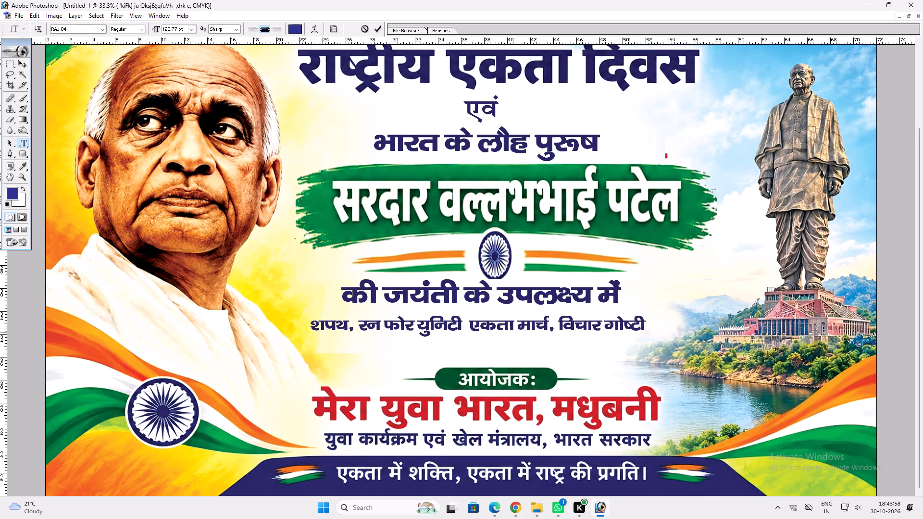
{"action": "left_click", "coordinate": [635, 329]}
{"action": "key", "text": "shift+b"}
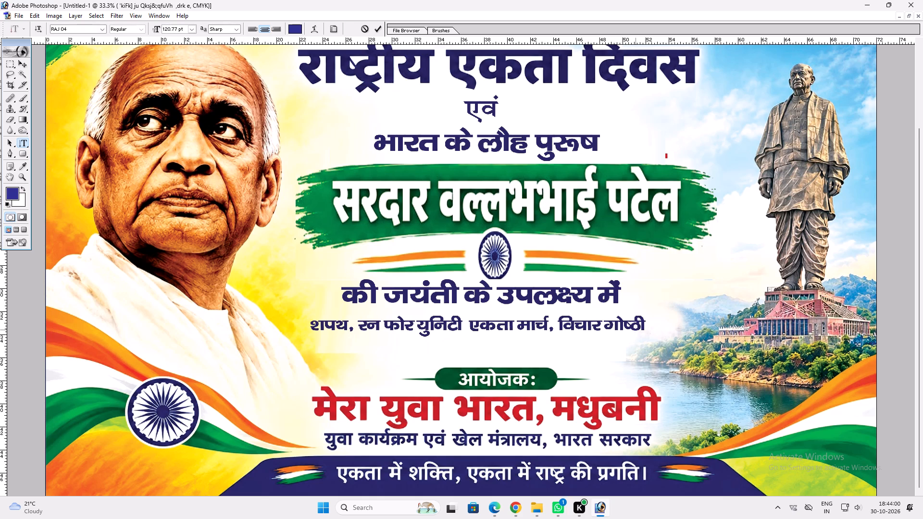
Start a new row below विचार गोष्ठी, shift the text block slightly up and sideways, and enter युवा.
{"action": "key", "text": "End"}
{"action": "key", "text": "Return"}
{"action": "left_click_drag", "start_coordinate": [722, 364], "coordinate": [730, 364]}
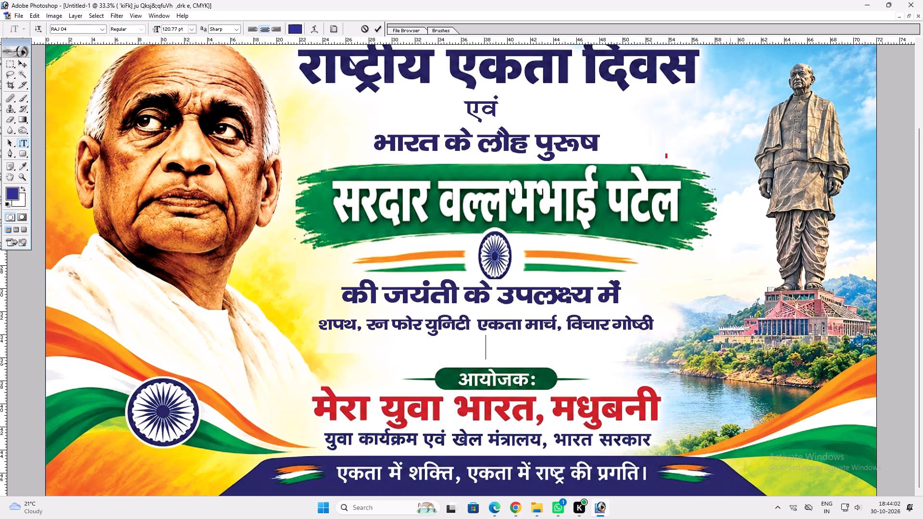
{"action": "left_click_drag", "start_coordinate": [730, 364], "coordinate": [733, 359]}
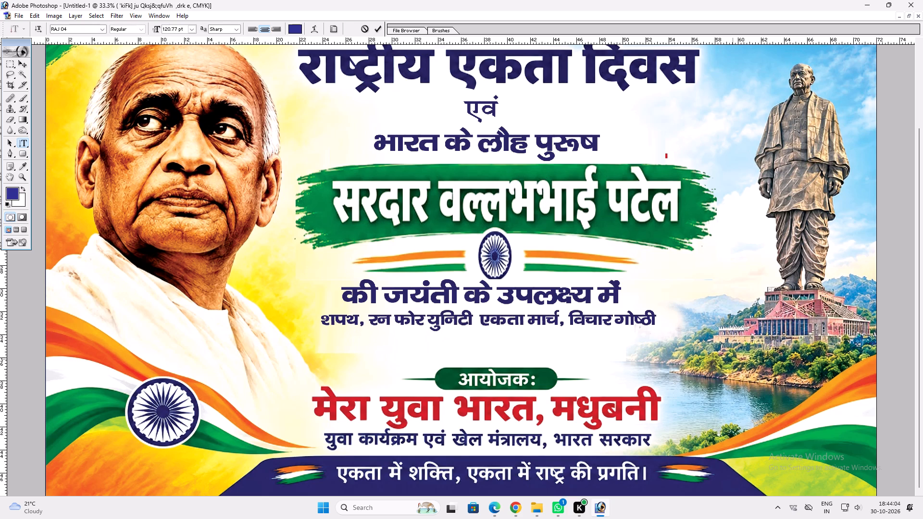
{"action": "type", "text": ";qok"}
{"action": "key", "text": "space"}
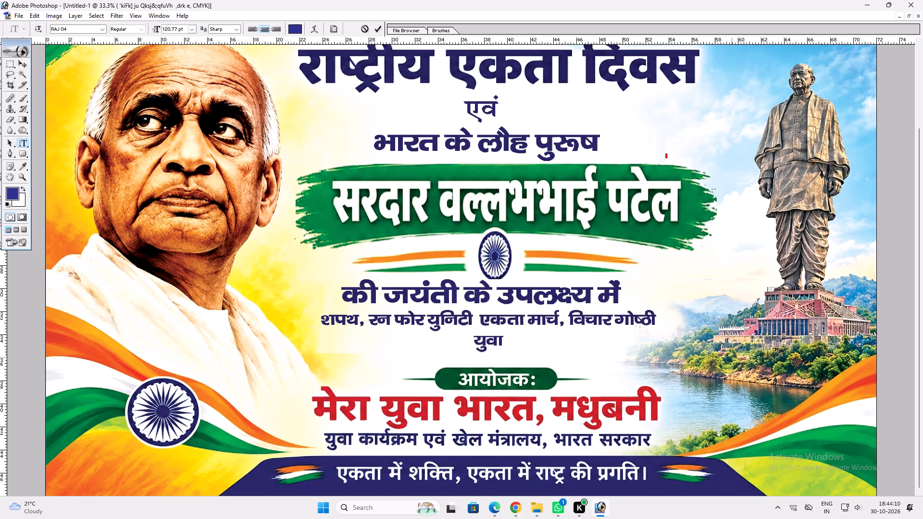
{"action": "key", "text": "Return"}
{"action": "key", "text": "v"}
Browse for a file to open in the 2026 october folder on Local Disk (H:).
{"action": "key", "text": "ctrl+o"}
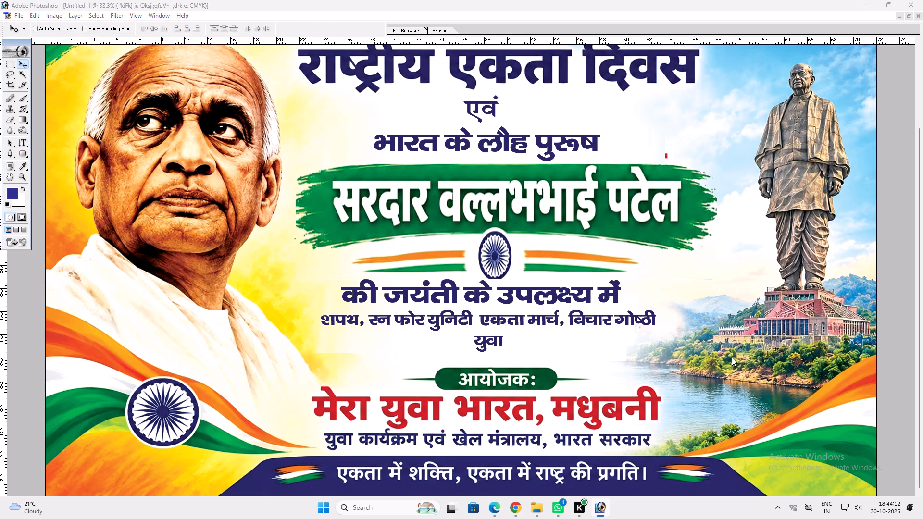
{"action": "left_click", "coordinate": [42, 140]}
{"action": "double_click", "coordinate": [543, 72]}
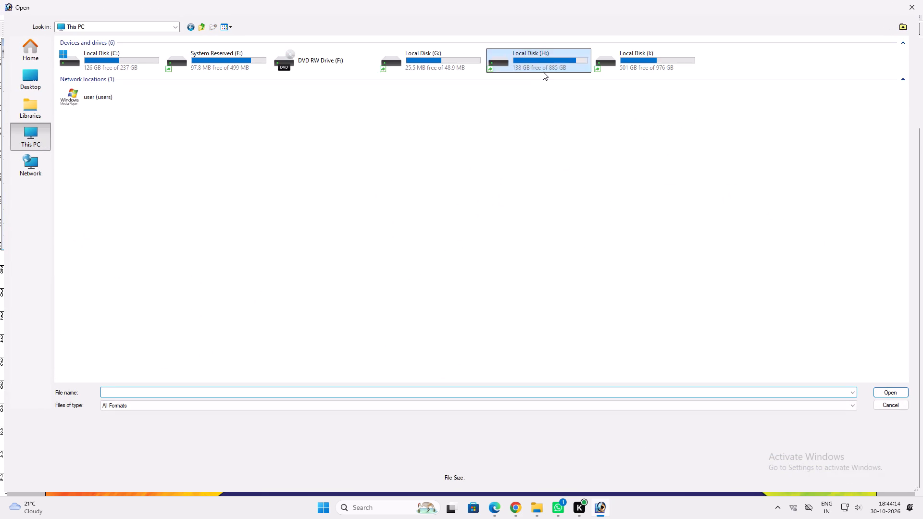
{"action": "double_click", "coordinate": [142, 118]}
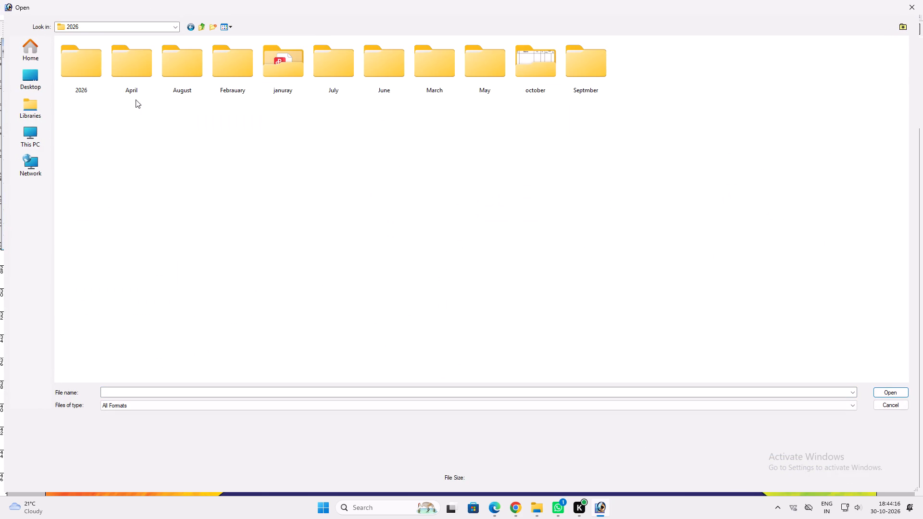
{"action": "left_click", "coordinate": [543, 76]}
{"action": "left_click_drag", "start_coordinate": [543, 76], "coordinate": [531, 76]}
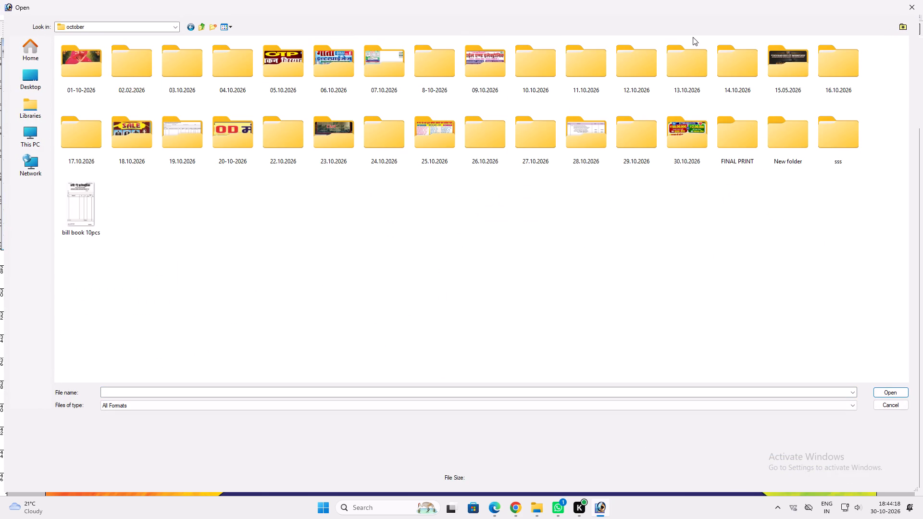
In File Explorer, search the 2026 october folder on Local Disk (H:) for deve and open the first matching folder, shown as icons.
{"action": "left_click", "coordinate": [538, 503]}
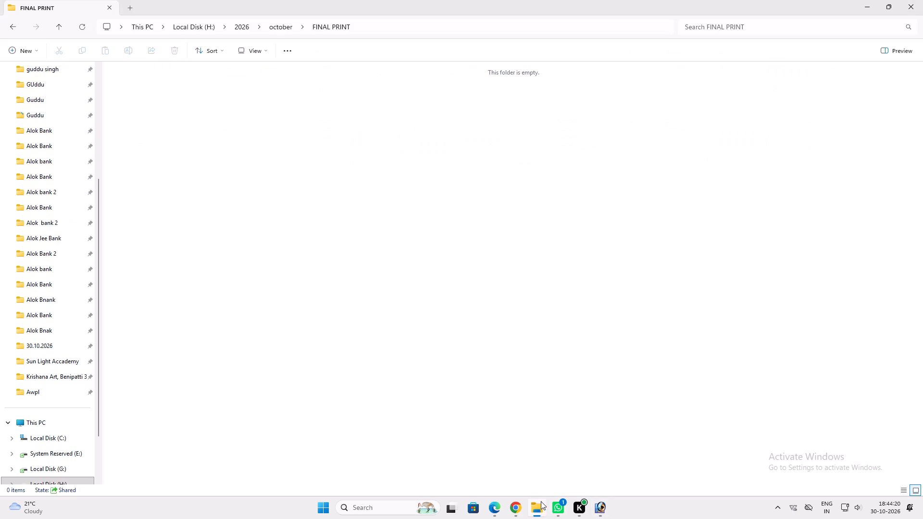
{"action": "scroll", "coordinate": [50, 421], "scroll_direction": "down", "scroll_amount": 5}
{"action": "left_click", "coordinate": [50, 422]}
{"action": "double_click", "coordinate": [137, 109]}
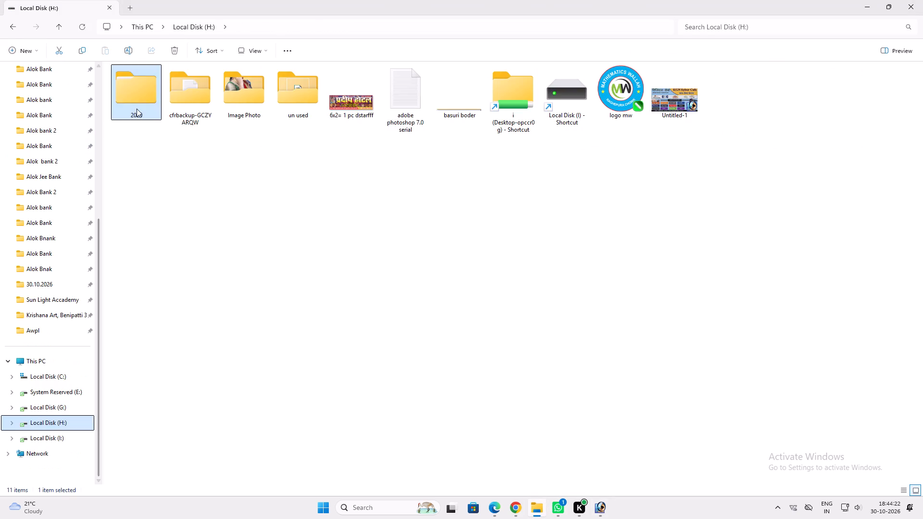
{"action": "double_click", "coordinate": [137, 109]}
{"action": "left_click", "coordinate": [741, 27]}
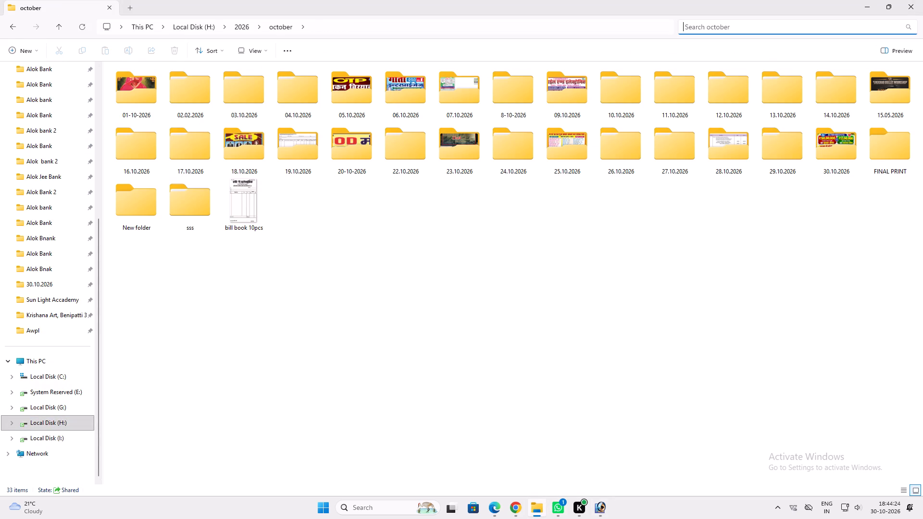
{"action": "type", "text": "deve"}
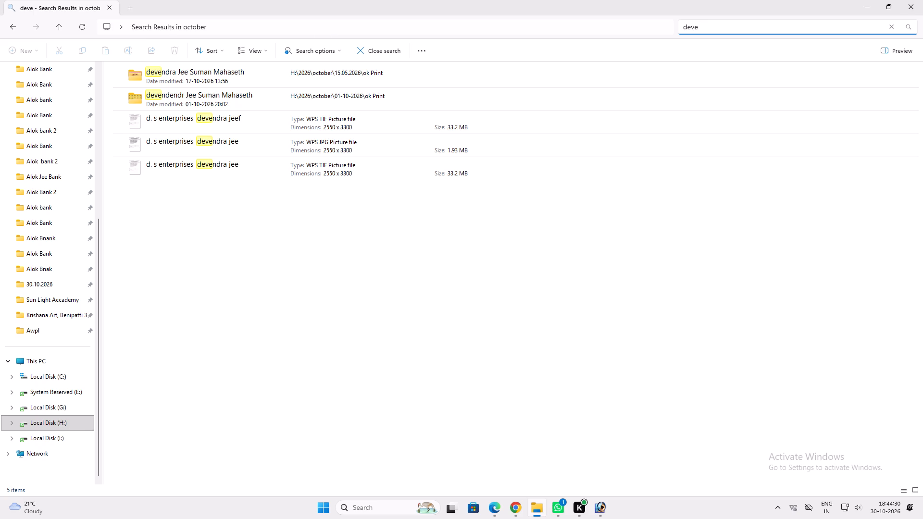
{"action": "left_click", "coordinate": [267, 53]}
{"action": "left_click", "coordinate": [278, 85]}
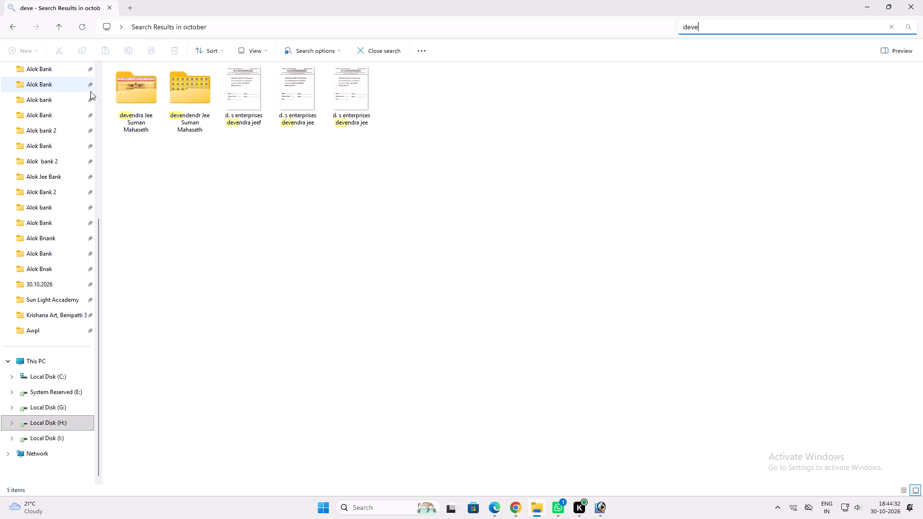
{"action": "left_click", "coordinate": [139, 93]}
{"action": "key", "text": "ctrl+shift+Return"}
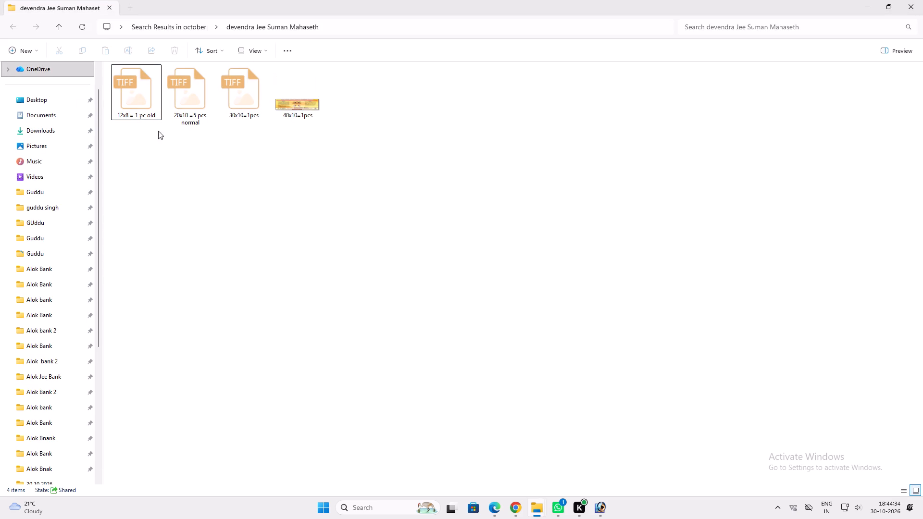
Rename the 20x10 TIFF file as 20x10 =1 pcs normal.
{"action": "left_click", "coordinate": [182, 112]}
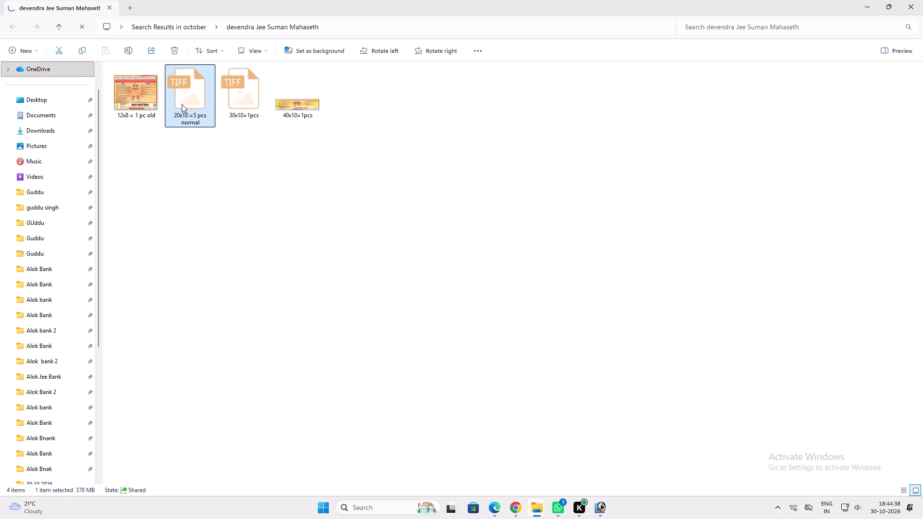
{"action": "key", "text": "F2"}
{"action": "left_click", "coordinate": [195, 114]}
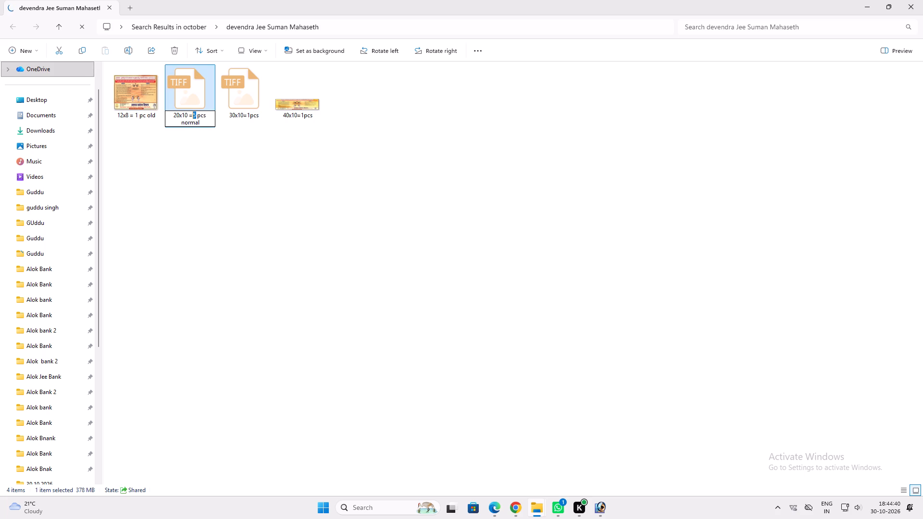
{"action": "key", "text": "1"}
{"action": "left_click", "coordinate": [191, 150]}
View the 20x10 =1 pcs normal banner in the image viewer and close it.
{"action": "left_click", "coordinate": [188, 108]}
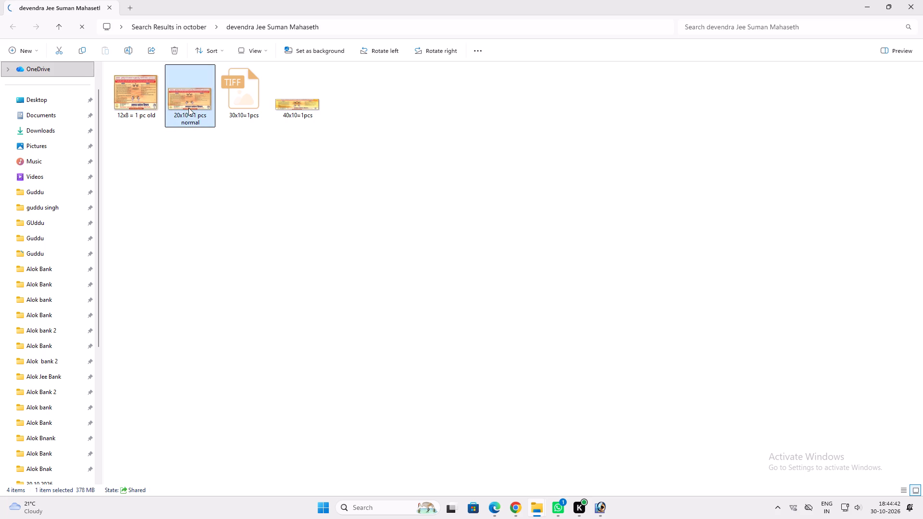
{"action": "double_click", "coordinate": [187, 100]}
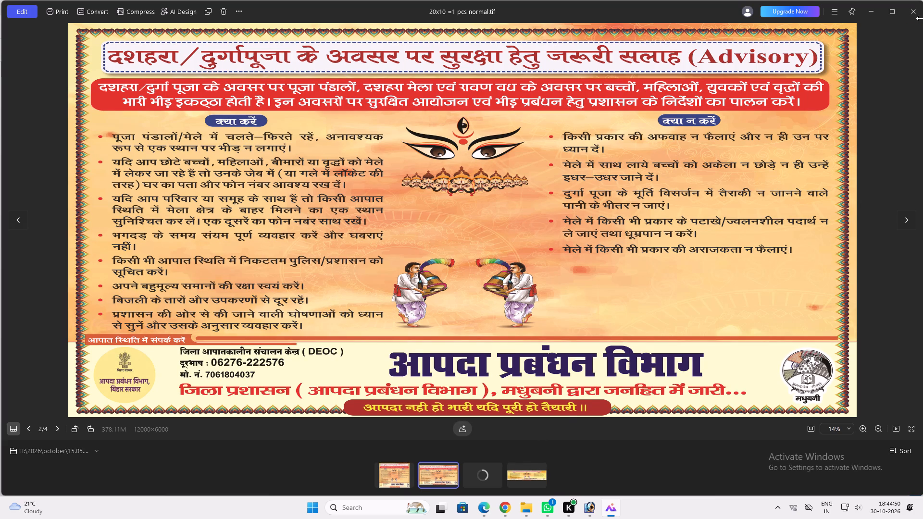
{"action": "left_click", "coordinate": [921, 17]}
{"action": "left_click", "coordinate": [913, 19]}
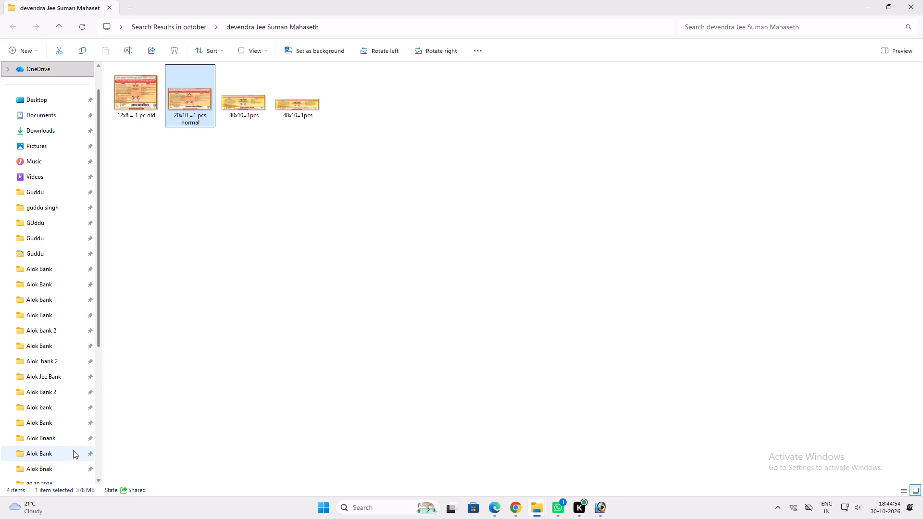
Open the 2026 october folder on Local Disk (H:) and search it for deve.
{"action": "scroll", "coordinate": [72, 449], "scroll_direction": "down", "scroll_amount": 5}
{"action": "left_click", "coordinate": [64, 428]}
{"action": "double_click", "coordinate": [125, 107]}
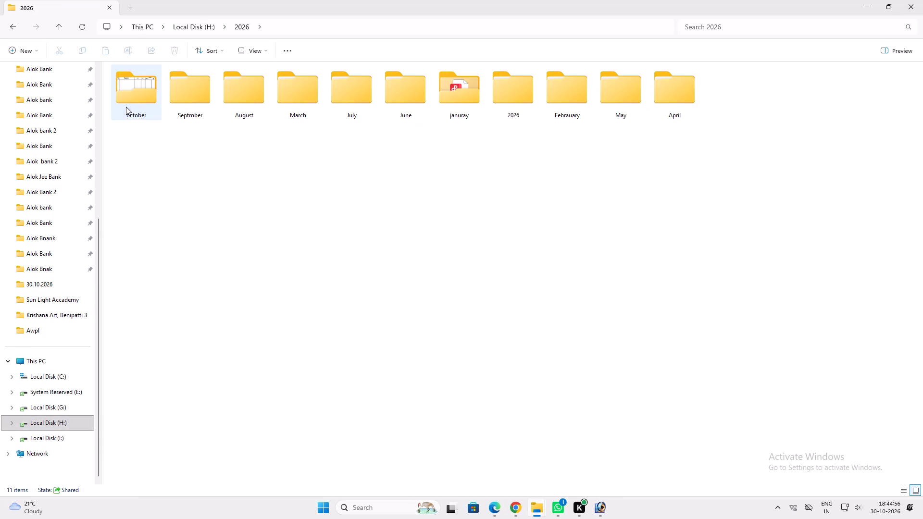
{"action": "double_click", "coordinate": [157, 89]}
{"action": "left_click", "coordinate": [736, 25]}
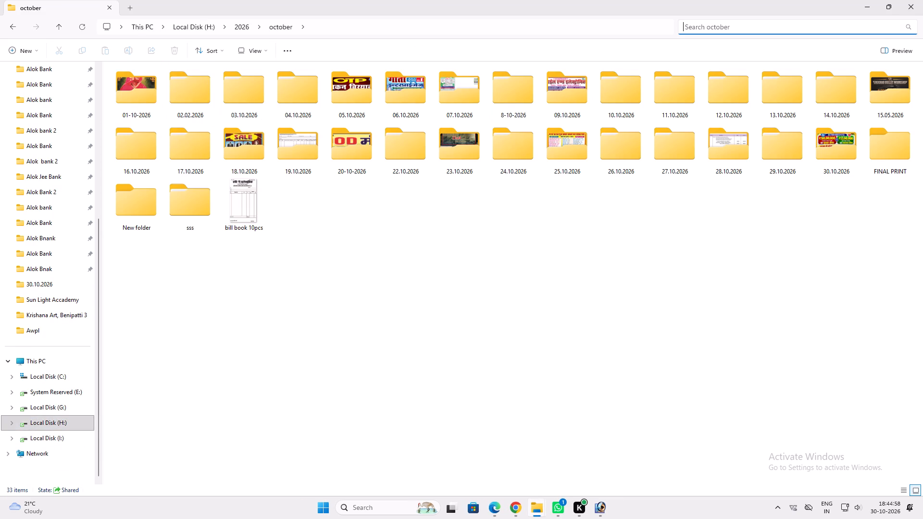
{"action": "type", "text": "de"}
{"action": "type", "text": "ve"}
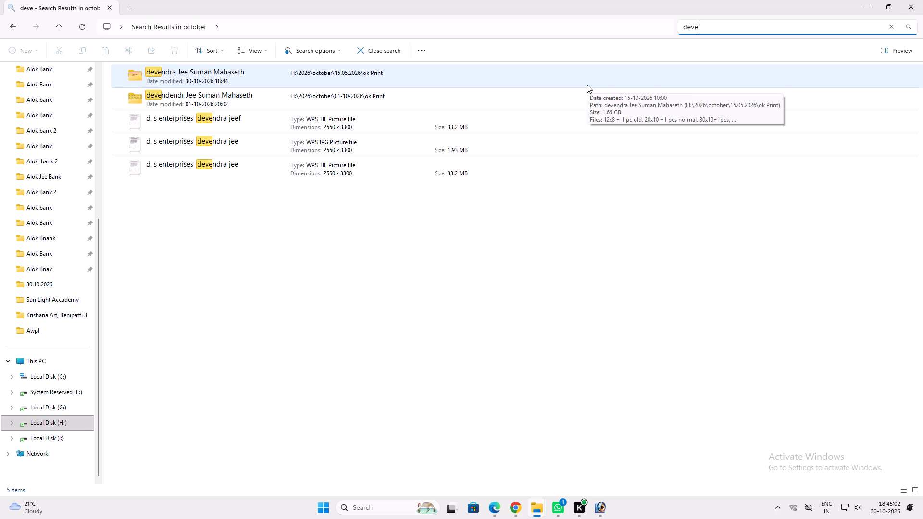
Change the october folder search to 20x10 and show the matching files as large icons.
{"action": "left_click_drag", "start_coordinate": [717, 30], "coordinate": [563, 31]}
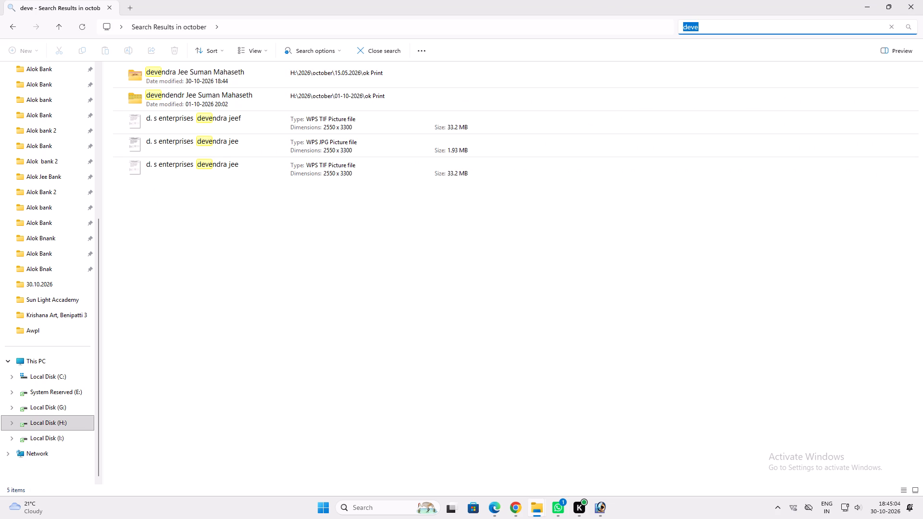
{"action": "type", "text": "20x10"}
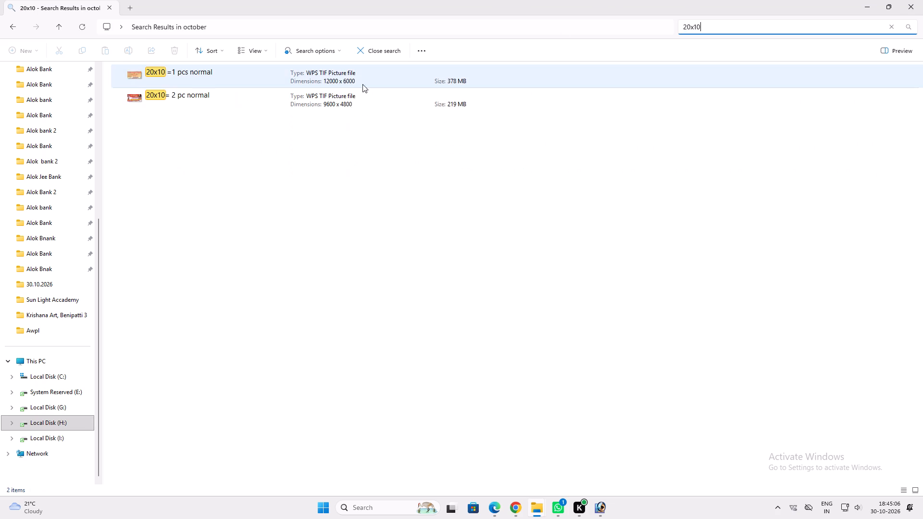
{"action": "left_click", "coordinate": [259, 53]}
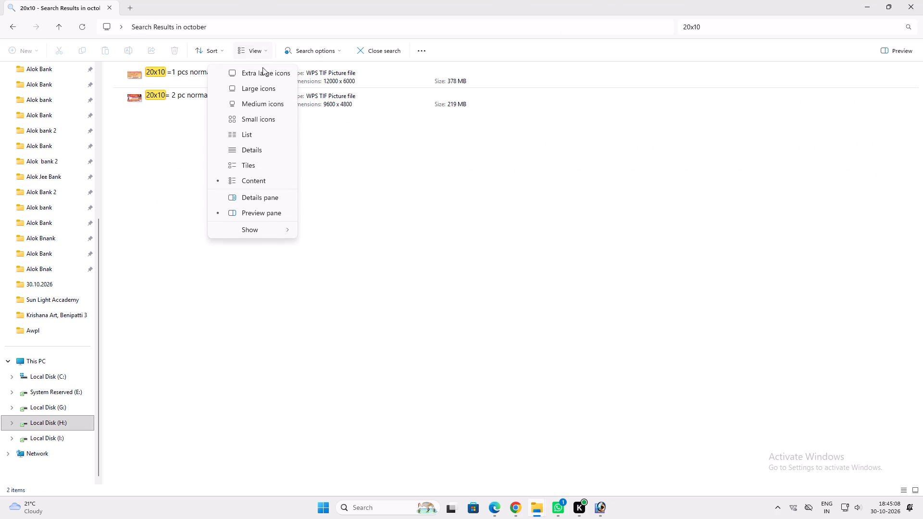
{"action": "left_click", "coordinate": [266, 89]}
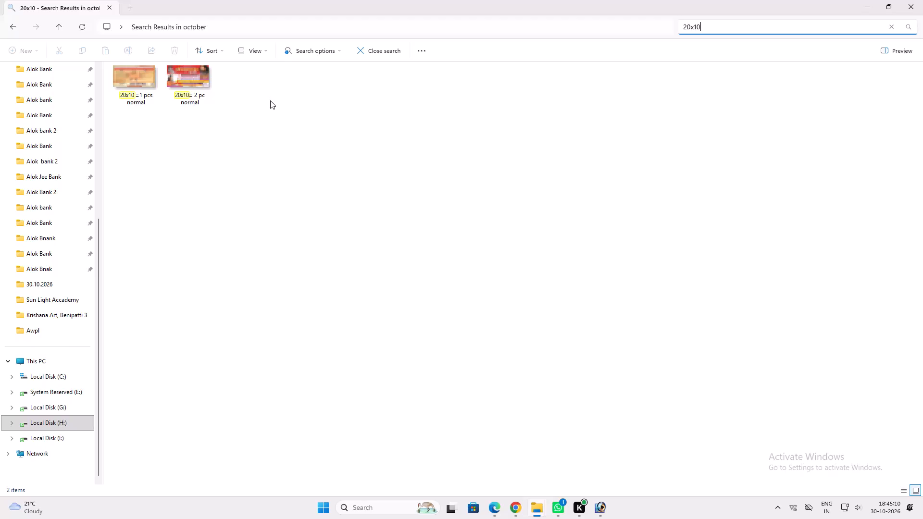
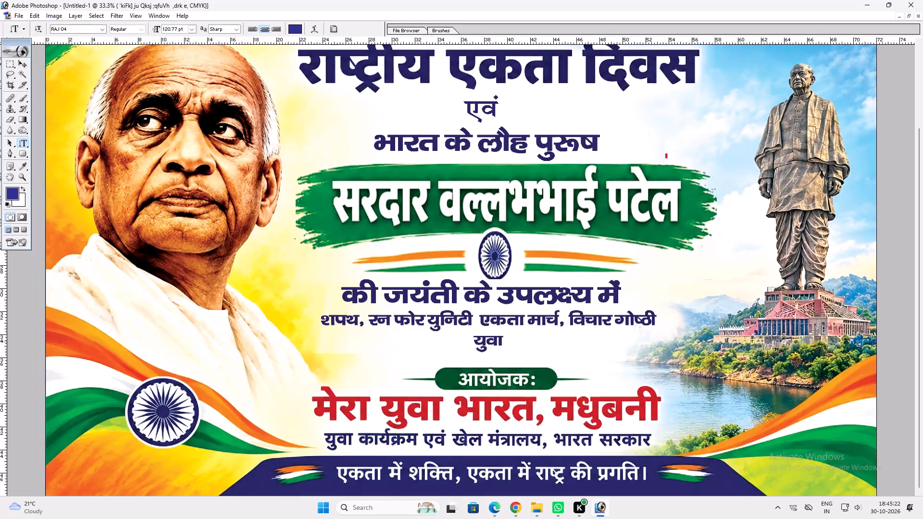
Remove the second-line word युवा from the event text and extend its first line with एवं युवा संवाद.
{"action": "left_click", "coordinate": [501, 341]}
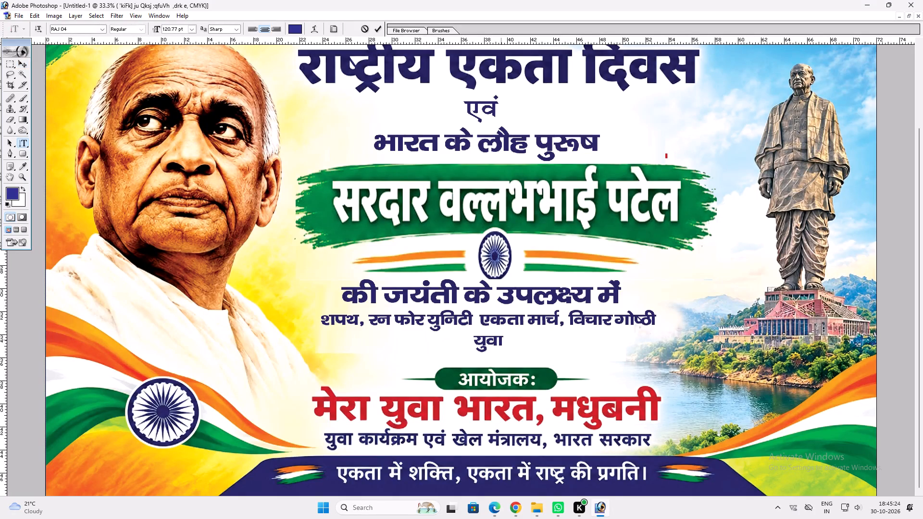
{"action": "left_click_drag", "start_coordinate": [535, 347], "coordinate": [719, 322]}
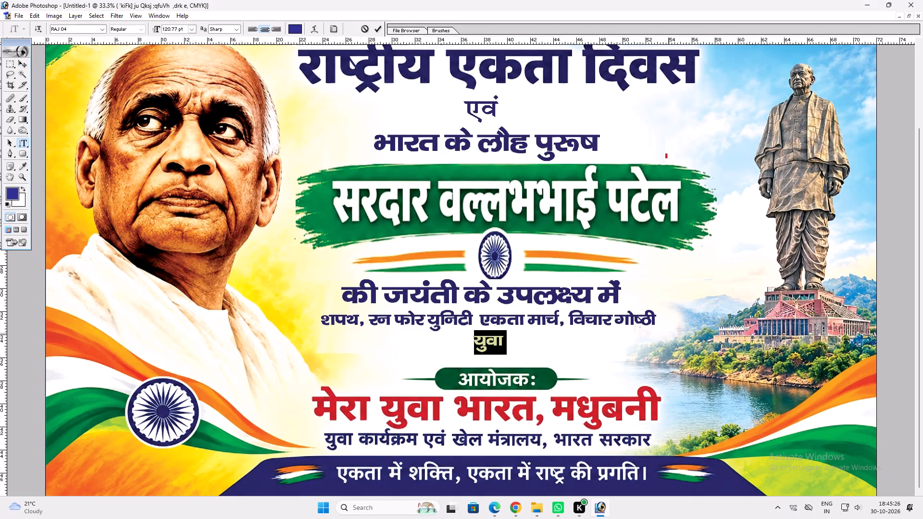
{"action": "key", "text": "BackSpace"}
{"action": "key", "text": "Return"}
{"action": "left_click", "coordinate": [655, 320]}
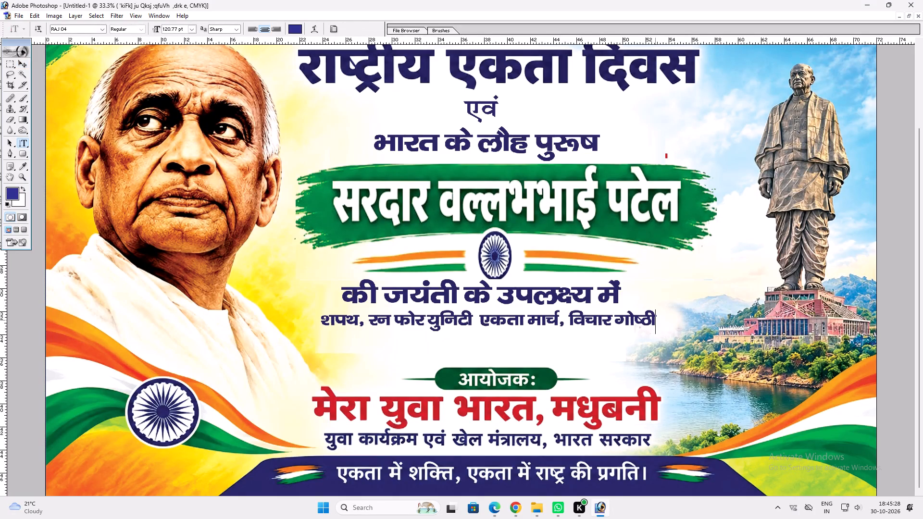
{"action": "key", "text": "space"}
{"action": "key", "text": "BackSpace"}
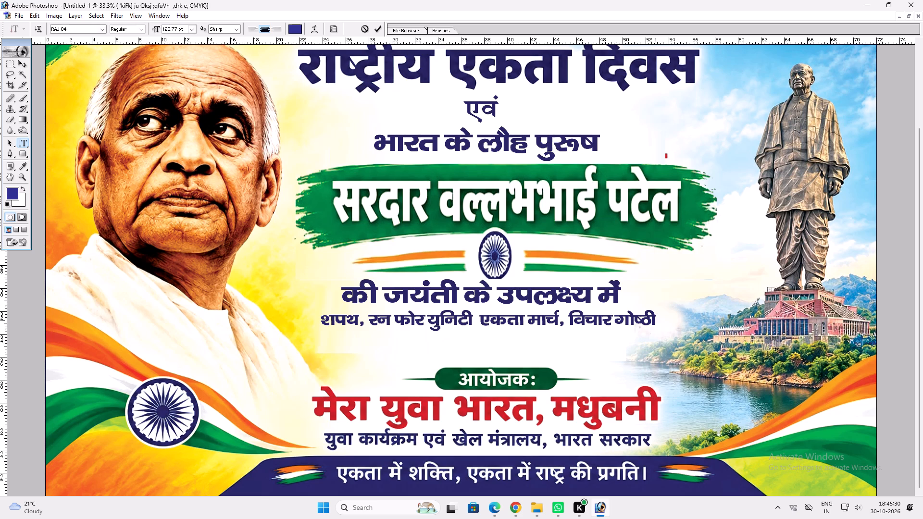
{"action": "type", "text": ",o"}
{"action": "key", "text": "BackSpace"}
{"action": "key", "text": "BackSpace"}
{"action": "key", "text": "space"}
{"action": "type", "text": ",oa ;qok laokn"}
{"action": "key", "text": "Return"}
Resize the event line into a narrower single row and centre it under the की जयंती के उपलक्ष्य में heading.
{"action": "key", "text": "v"}
{"action": "key", "text": "ctrl+t"}
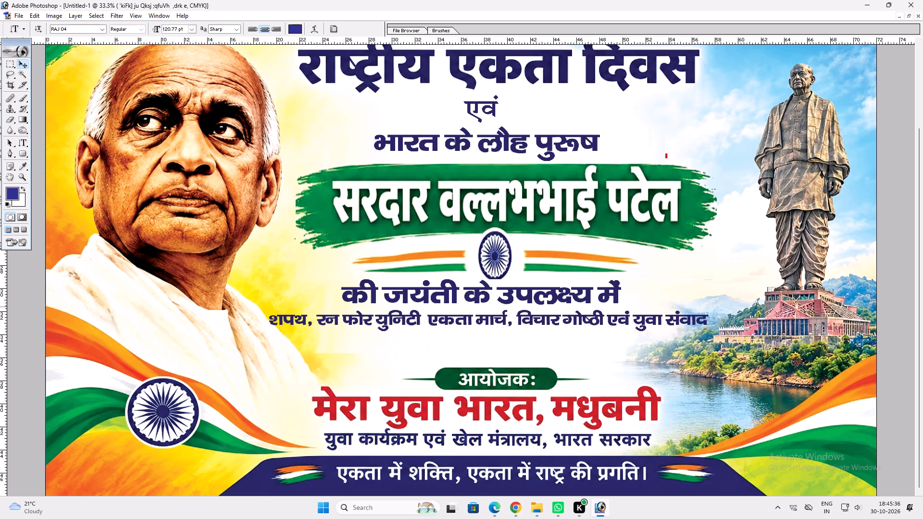
{"action": "left_click_drag", "start_coordinate": [710, 325], "coordinate": [643, 316], "text": "alt+shift"}
{"action": "key", "text": "shift+Return"}
{"action": "type", "text": "vv"}
{"action": "left_click_drag", "start_coordinate": [610, 332], "coordinate": [589, 331]}
{"action": "key", "text": "ctrl+t"}
{"action": "left_click_drag", "start_coordinate": [620, 324], "coordinate": [666, 327], "text": "shift"}
{"action": "left_click_drag", "start_coordinate": [655, 325], "coordinate": [649, 328], "text": "shift"}
{"action": "key", "text": "shift+Return"}
{"action": "key", "text": "v"}
{"action": "left_click_drag", "start_coordinate": [643, 327], "coordinate": [629, 327], "text": "shift"}
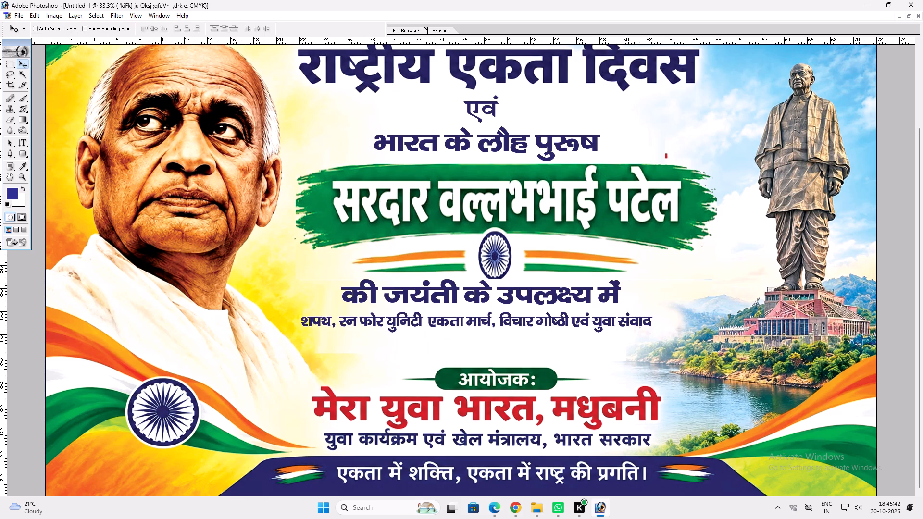
{"action": "key", "text": "ctrl+t"}
{"action": "left_click_drag", "start_coordinate": [656, 321], "coordinate": [674, 318], "text": "shift"}
{"action": "key", "text": "shift+Return"}
{"action": "key", "text": "v"}
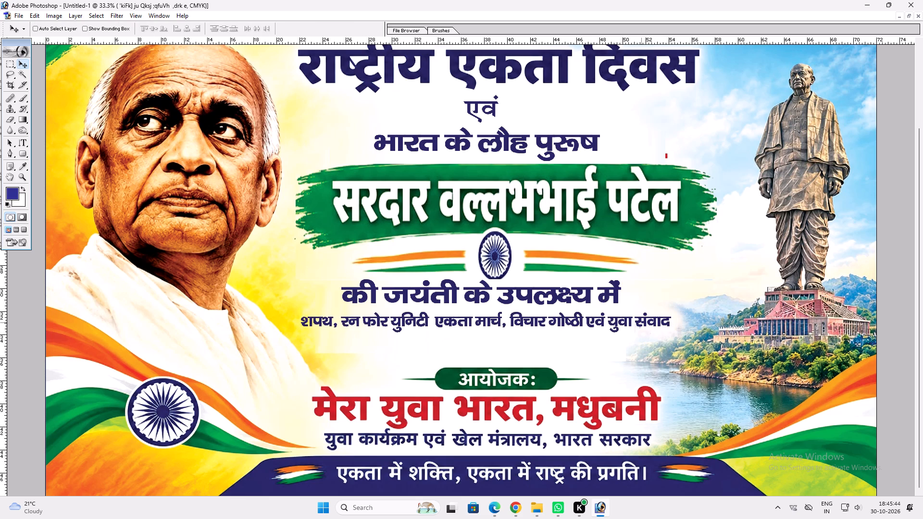
Duplicate the event line directly below itself and clear all text from the copy.
{"action": "left_click_drag", "start_coordinate": [628, 323], "coordinate": [626, 344], "text": "alt+shift"}
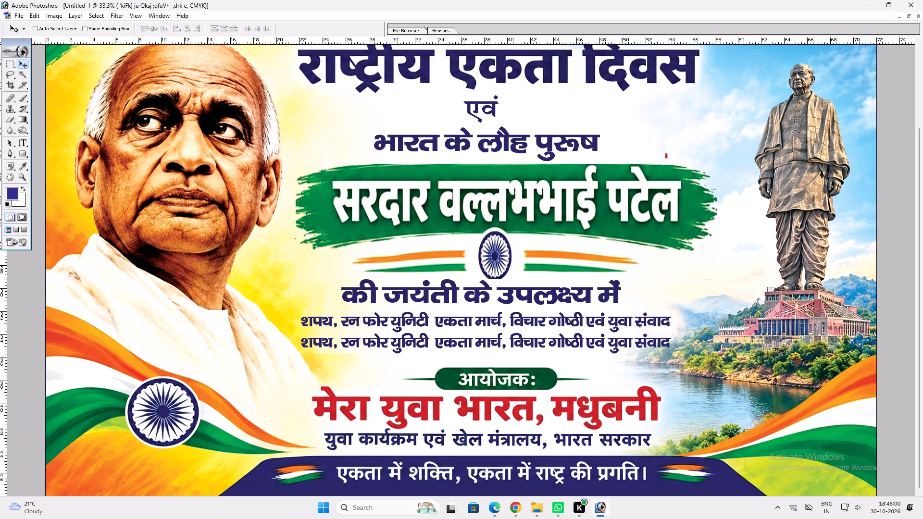
{"action": "key", "text": "t"}
{"action": "left_click", "coordinate": [604, 347]}
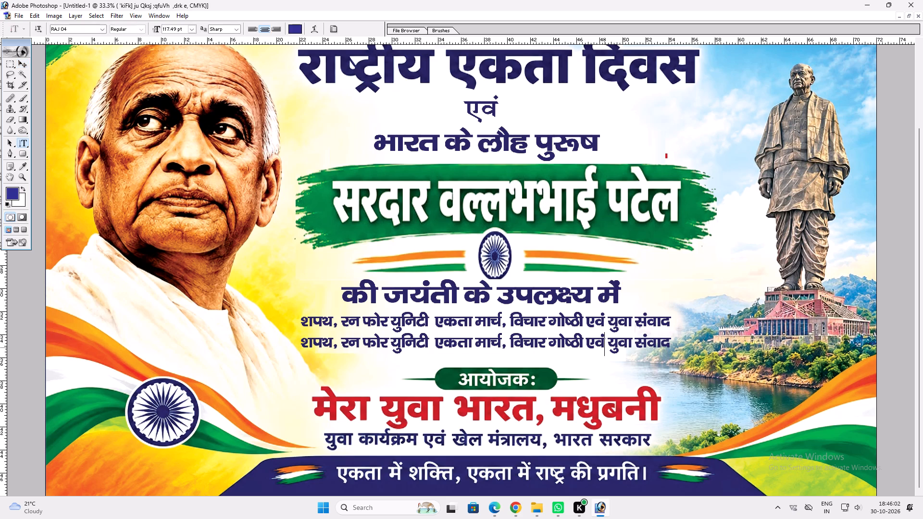
{"action": "key", "text": "ctrl+a"}
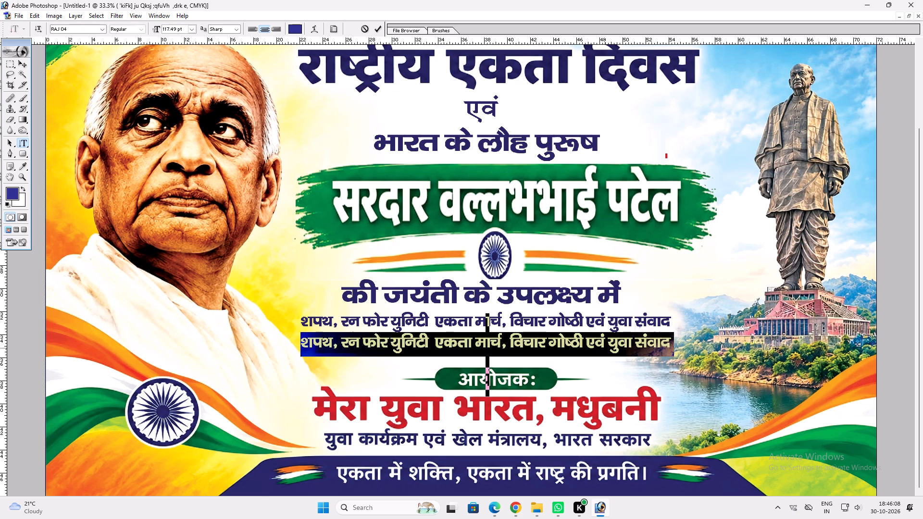
{"action": "double_click", "coordinate": [605, 348]}
{"action": "key", "text": "ctrl+a"}
{"action": "type", "text": "FL"}
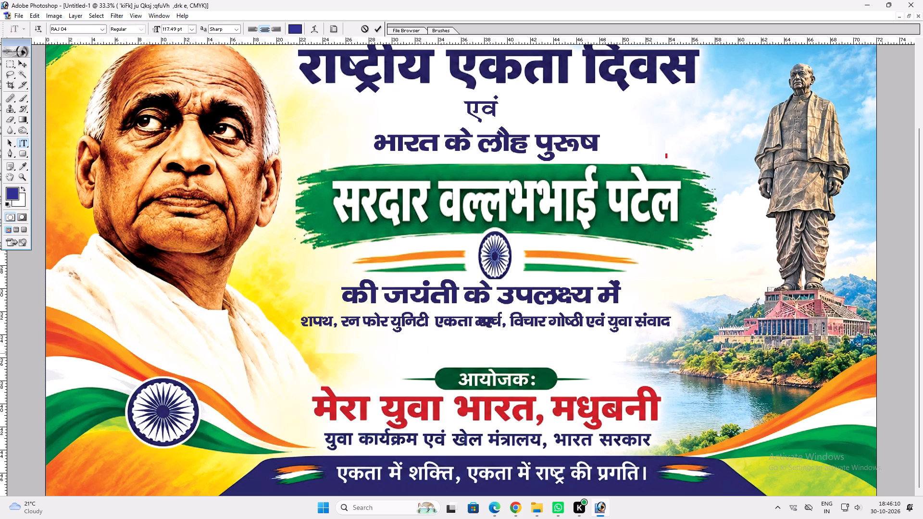
{"action": "key", "text": "BackSpace"}
{"action": "left_click_drag", "start_coordinate": [596, 333], "coordinate": [566, 352]}
{"action": "key", "text": "BackSpace"}
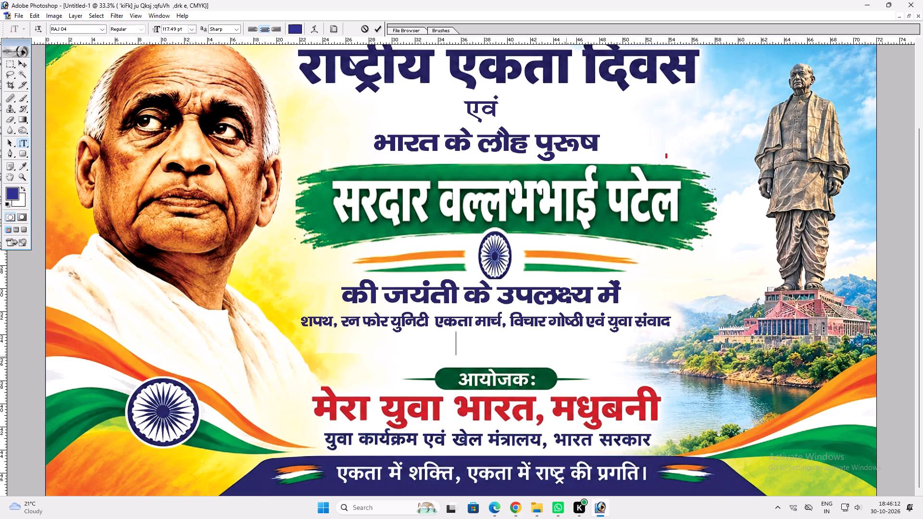
Enter the venue label स्थलः- in the emptied text line.
{"action": "key", "text": "shift+f"}
{"action": "key", "text": "BackSpace"}
{"action": "type", "text": "LFkk"}
{"action": "key", "text": "BackSpace"}
{"action": "key", "text": "y"}
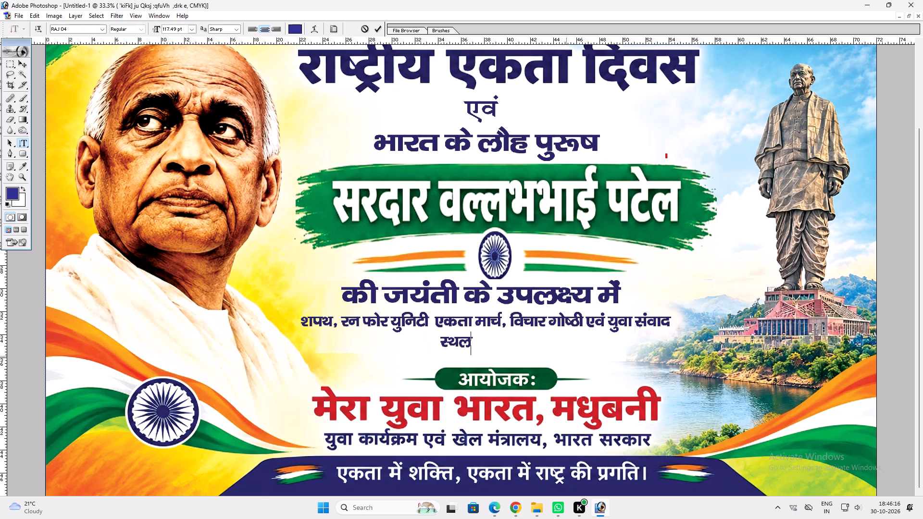
{"action": "type", "text": "%&"}
{"action": "key", "text": "space"}
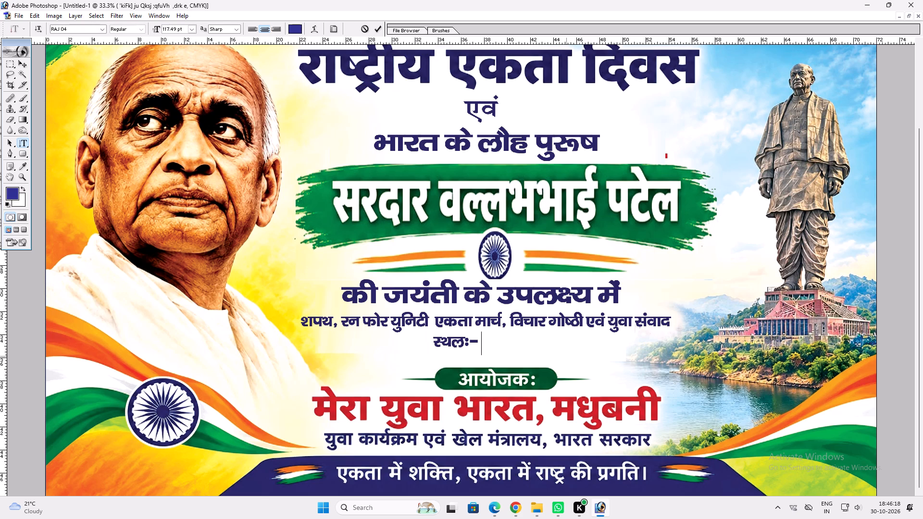
Add सेमिनार हॉल, after the venue label, with the short vowel sign in सेमिनार.
{"action": "type", "text": "lsu"}
{"action": "key", "text": "BackSpace"}
{"action": "type", "text": "eh"}
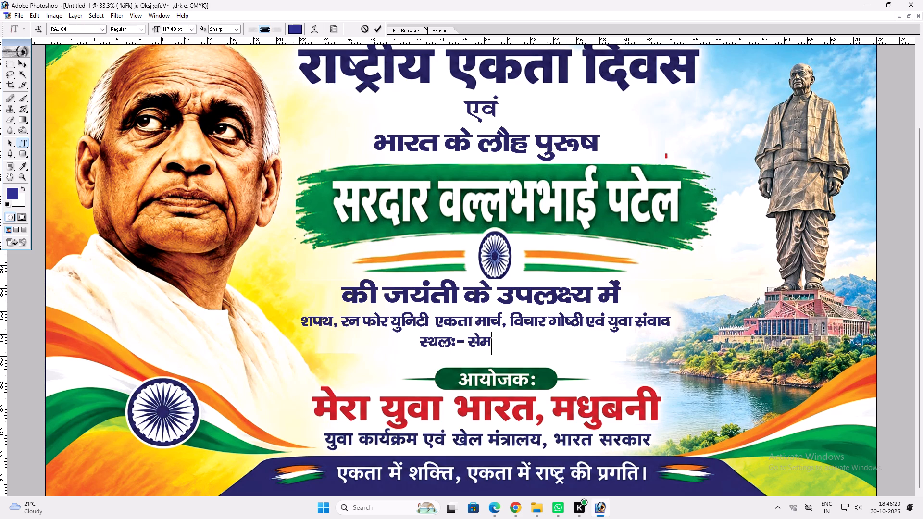
{"action": "type", "text": "ukj gkW"}
{"action": "left_click", "coordinate": [479, 341]}
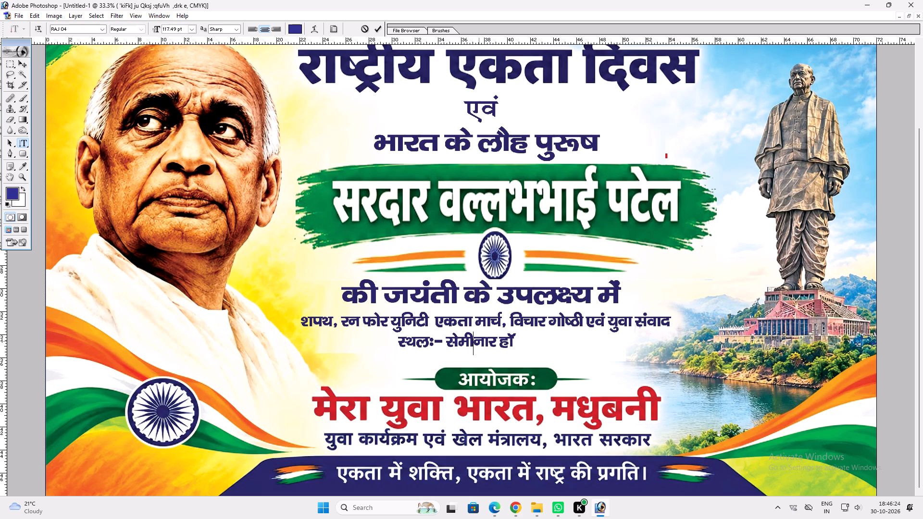
{"action": "key", "text": "BackSpace"}
{"action": "left_click", "coordinate": [460, 339]}
{"action": "key", "text": "f"}
{"action": "key", "text": "ctrl+z"}
{"action": "left_click", "coordinate": [461, 341]}
{"action": "key", "text": "f"}
{"action": "left_click", "coordinate": [511, 341]}
{"action": "key", "text": "End"}
{"action": "key", "text": "y"}
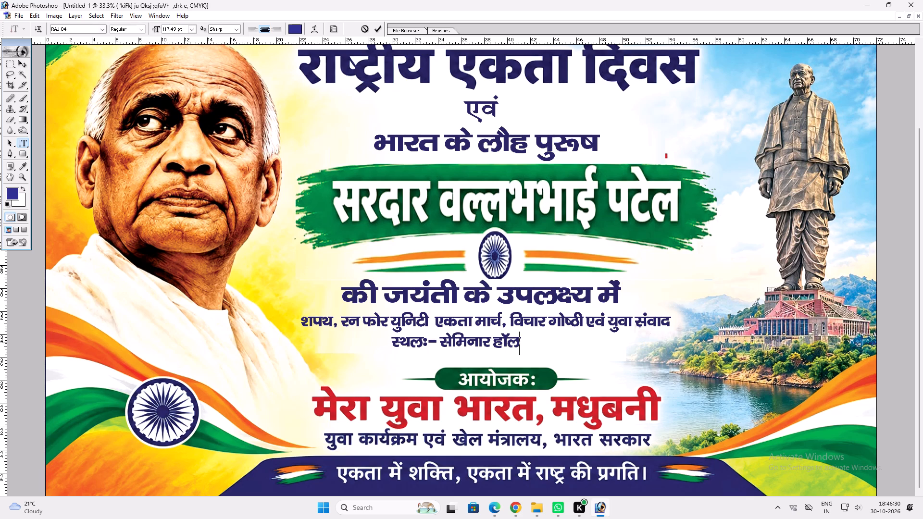
{"action": "left_click", "coordinate": [546, 350]}
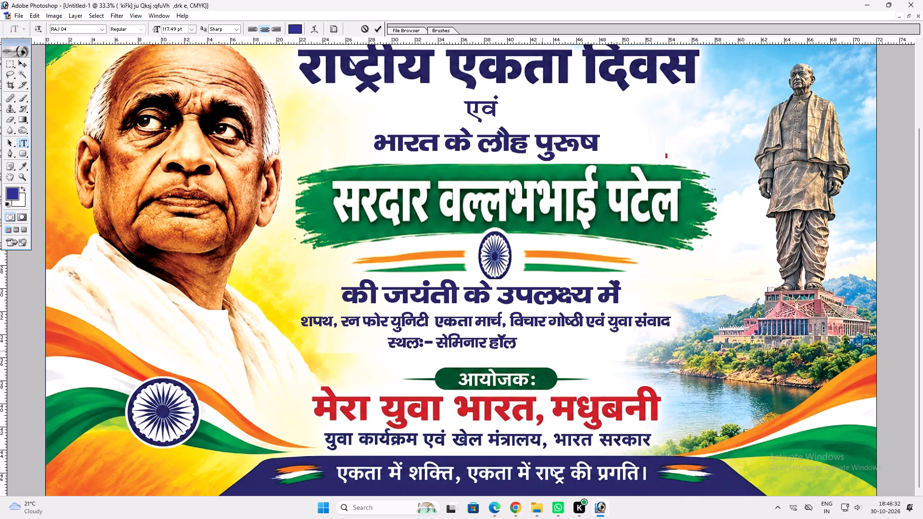
{"action": "left_click", "coordinate": [505, 343]}
{"action": "left_click", "coordinate": [517, 345]}
{"action": "type", "text": "]"}
{"action": "key", "text": "space"}
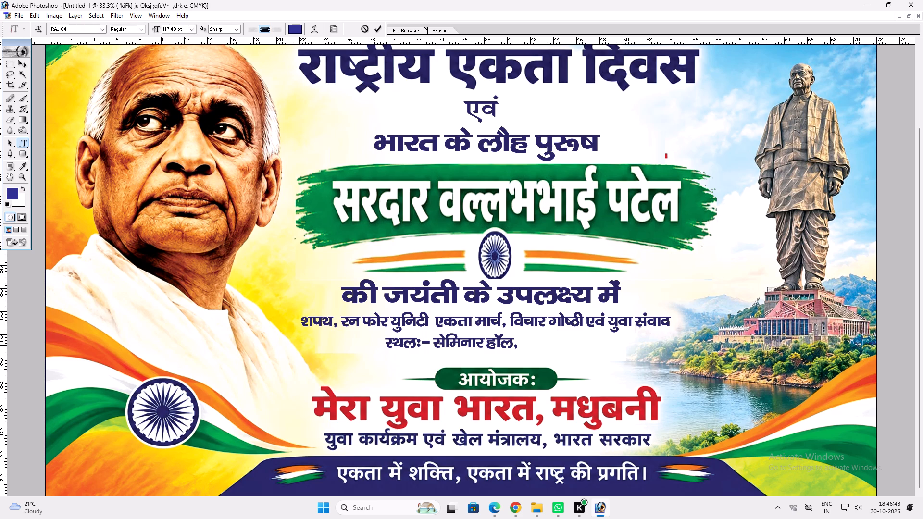
Set the tracking of the whole venue line to 20.
{"action": "key", "text": "ctrl+a"}
{"action": "key", "text": "ctrl+t"}
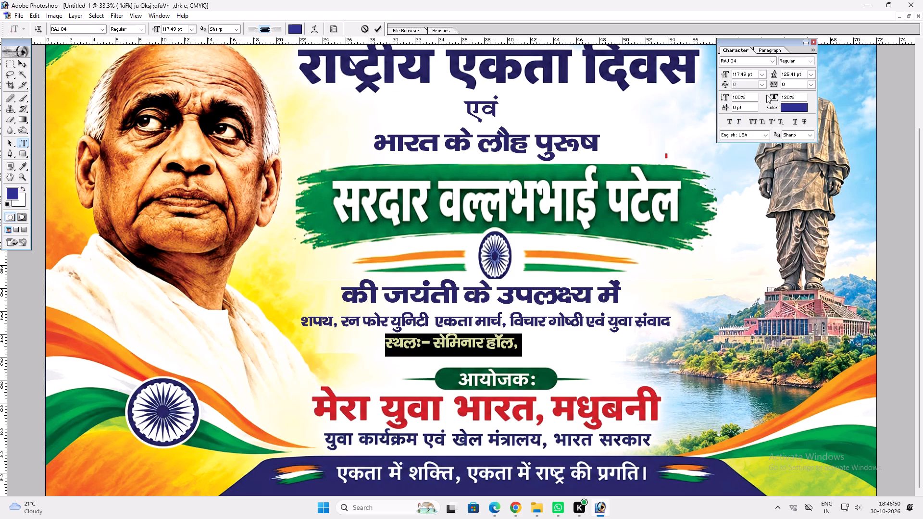
{"action": "left_click", "coordinate": [775, 83]}
{"action": "type", "text": "20"}
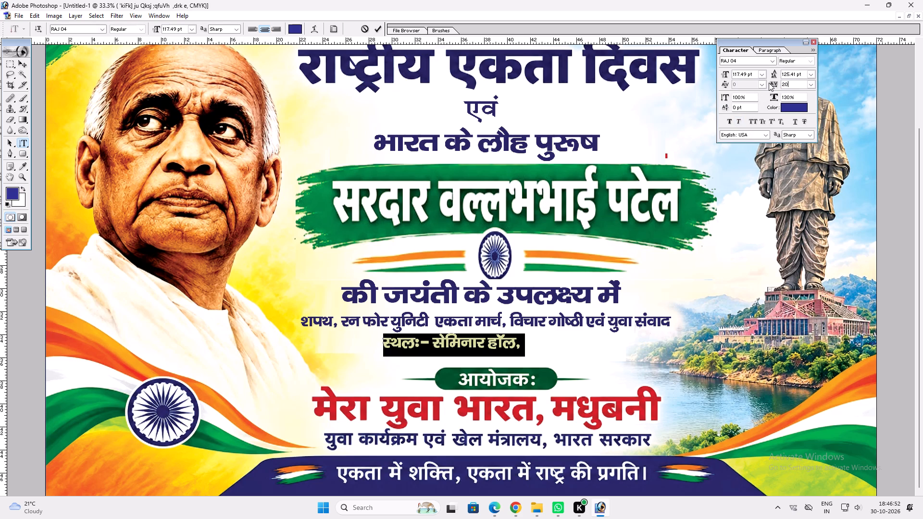
{"action": "key", "text": "Return"}
{"action": "key", "text": "Return"}
Complete the venue line by adding आर. के . कॉलेज, मधुबनी after सेमिनार हॉल,.
{"action": "left_click", "coordinate": [519, 349]}
{"action": "key", "text": "space"}
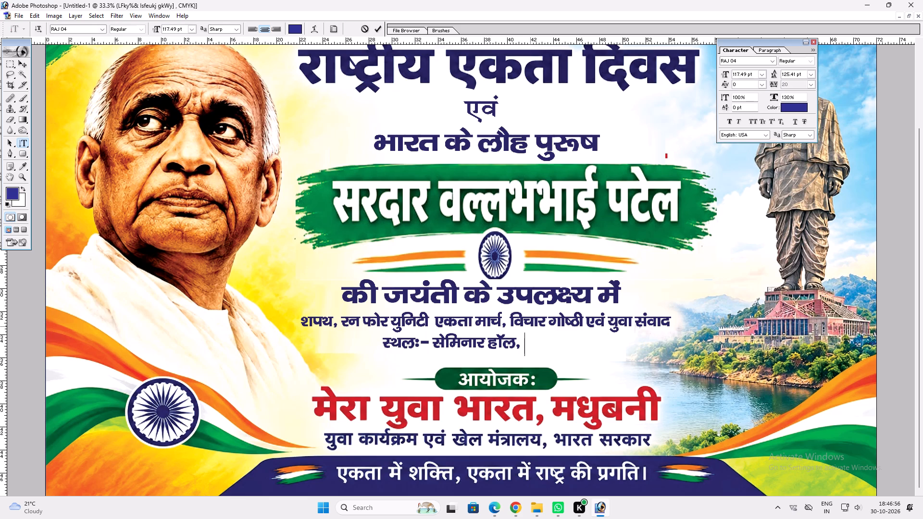
{"action": "type", "text": "vkj"}
{"action": "key", "text": "minus"}
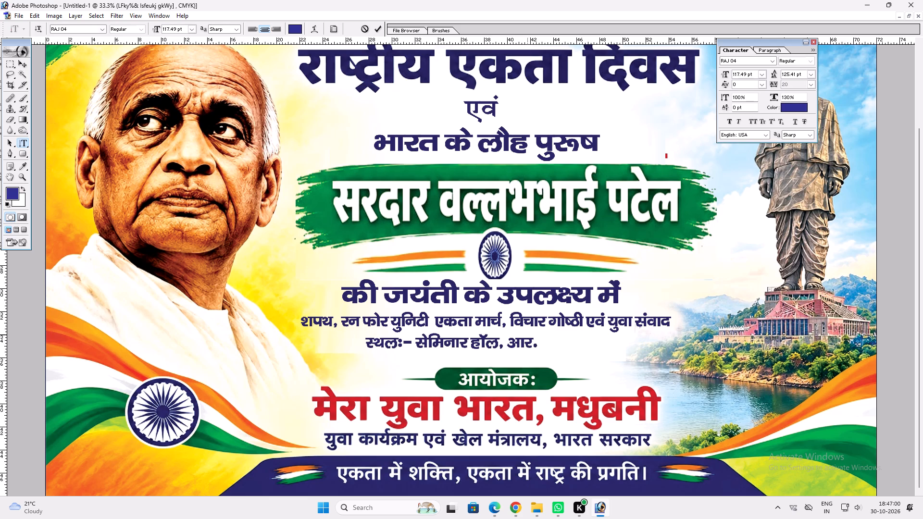
{"action": "key", "text": "BackSpace"}
{"action": "type", "text": "- s"}
{"action": "key", "text": "BackSpace"}
{"action": "type", "text": "ds - dlk"}
{"action": "key", "text": "BackSpace"}
{"action": "key", "text": "BackSpace"}
{"action": "type", "text": "kWyst"}
{"action": "type", "text": "]e"}
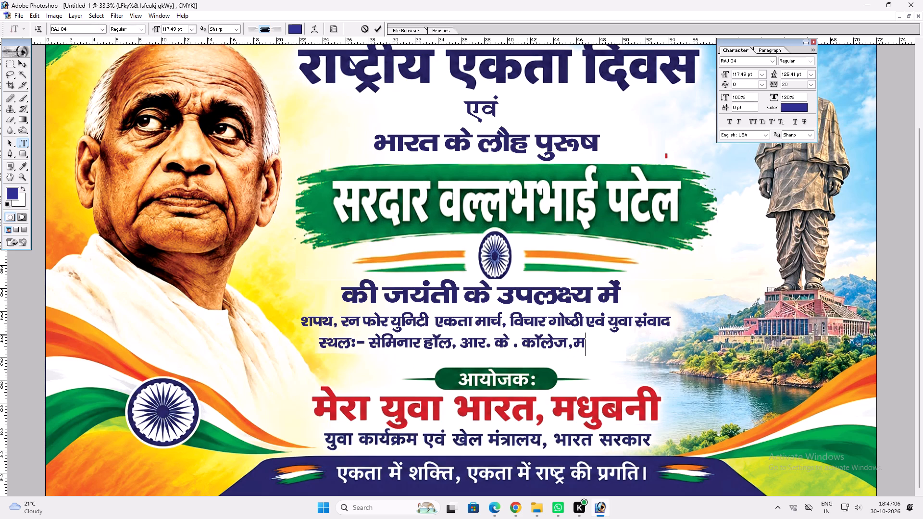
{"action": "key", "text": "space"}
{"action": "key", "text": "BackSpace"}
{"action": "key", "text": "BackSpace"}
{"action": "key", "text": "space"}
{"action": "type", "text": "e/kqcuh"}
{"action": "key", "text": "space"}
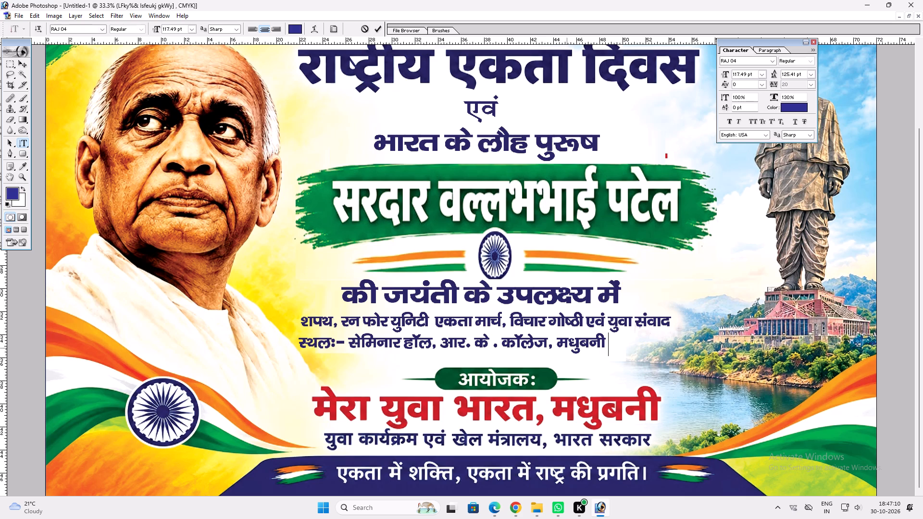
Centre the venue line between the event line and the आयोजक badge and stretch it taller.
{"action": "key", "text": "Return"}
{"action": "type", "text": "vvv"}
{"action": "left_click_drag", "start_coordinate": [564, 342], "coordinate": [591, 350]}
{"action": "key", "text": "ctrl+t"}
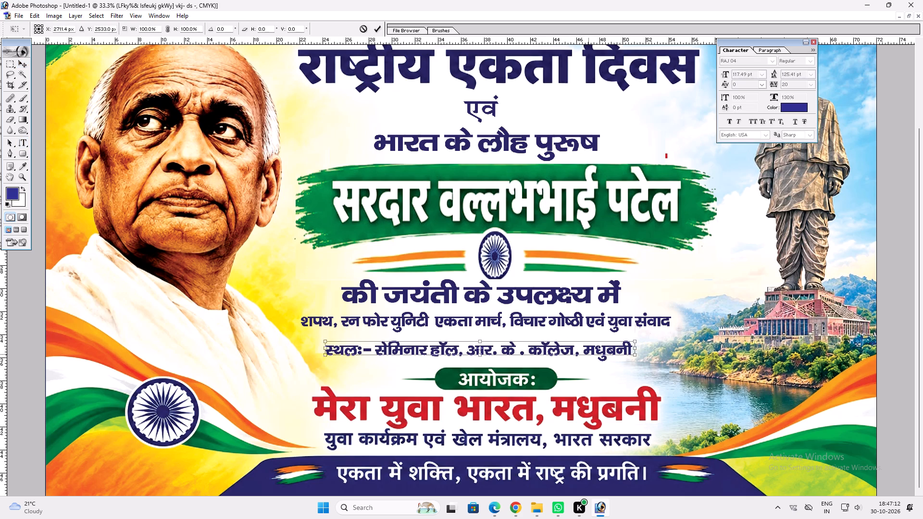
{"action": "left_click", "coordinate": [586, 357], "text": "alt+shift"}
{"action": "key", "text": "shift+Return"}
{"action": "type", "text": "vv"}
{"action": "left_click_drag", "start_coordinate": [580, 359], "coordinate": [584, 357]}
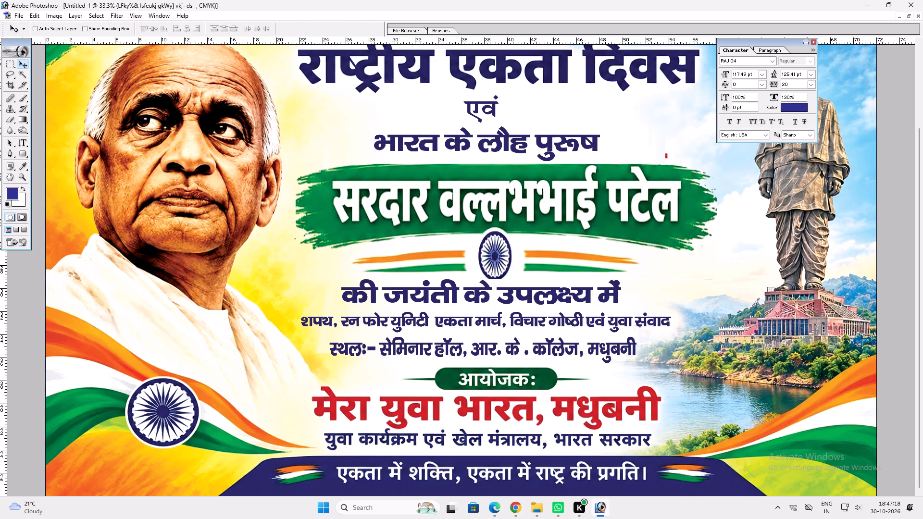
Recolour the venue line with a bright red Color Overlay in place of the dark blue.
{"action": "key", "text": "alt+l"}
{"action": "key", "text": "alt+y"}
{"action": "key", "text": "n"}
{"action": "left_click", "coordinate": [718, 458]}
{"action": "left_click", "coordinate": [858, 373]}
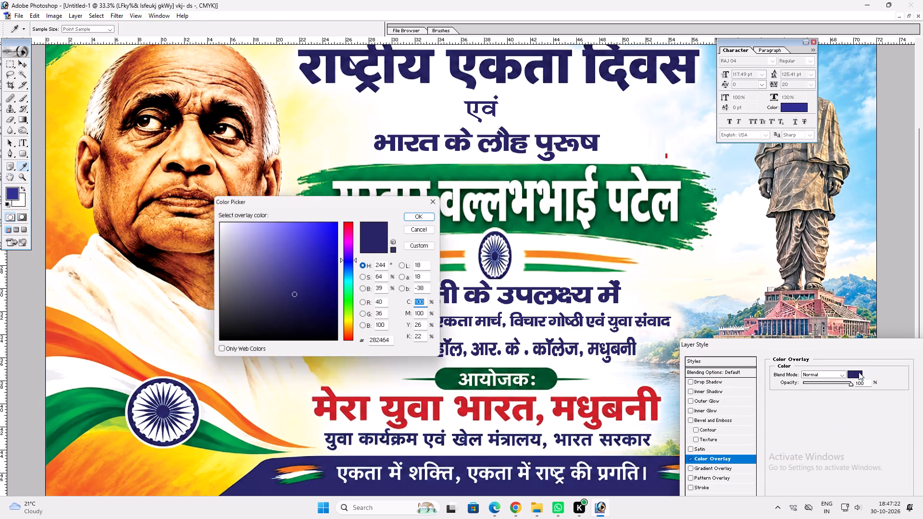
{"action": "left_click_drag", "start_coordinate": [349, 220], "coordinate": [350, 198]}
{"action": "left_click_drag", "start_coordinate": [347, 226], "coordinate": [349, 196]}
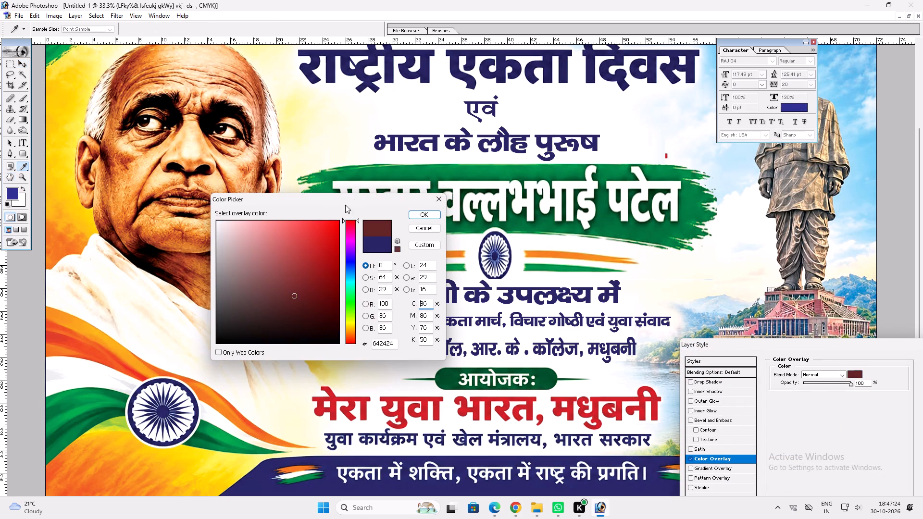
{"action": "left_click_drag", "start_coordinate": [327, 227], "coordinate": [369, 190]}
{"action": "key", "text": "Return"}
{"action": "key", "text": "Return"}
{"action": "key", "text": "Return"}
{"action": "key", "text": "v"}
{"action": "key", "text": "ctrl+t"}
{"action": "left_click", "coordinate": [638, 345], "text": "shift"}
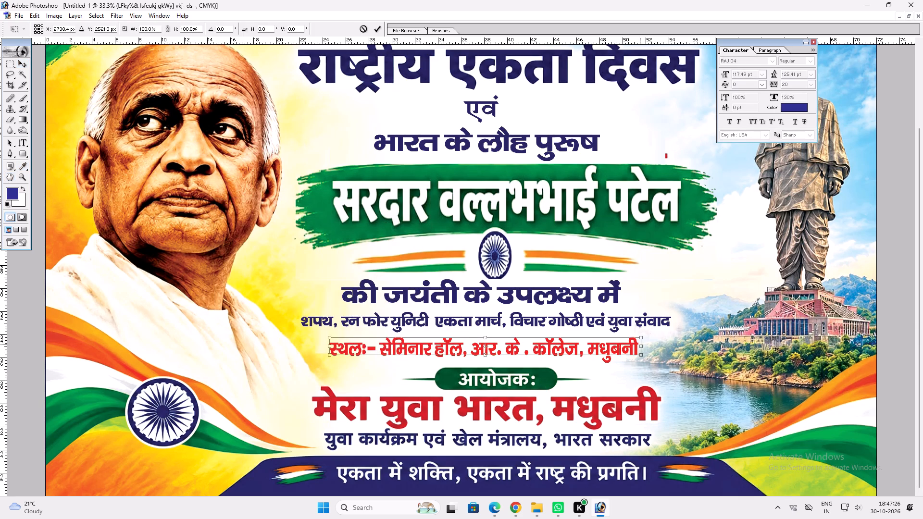
{"action": "key", "text": "Return"}
{"action": "key", "text": "v"}
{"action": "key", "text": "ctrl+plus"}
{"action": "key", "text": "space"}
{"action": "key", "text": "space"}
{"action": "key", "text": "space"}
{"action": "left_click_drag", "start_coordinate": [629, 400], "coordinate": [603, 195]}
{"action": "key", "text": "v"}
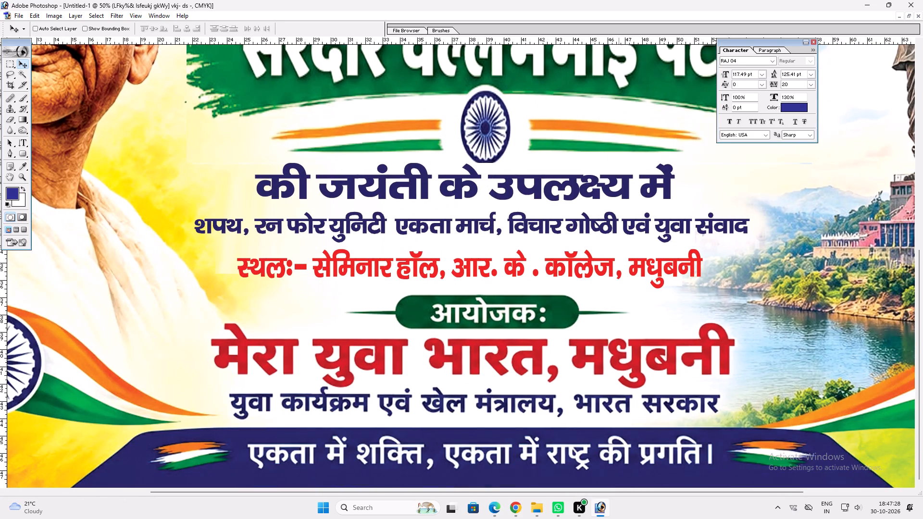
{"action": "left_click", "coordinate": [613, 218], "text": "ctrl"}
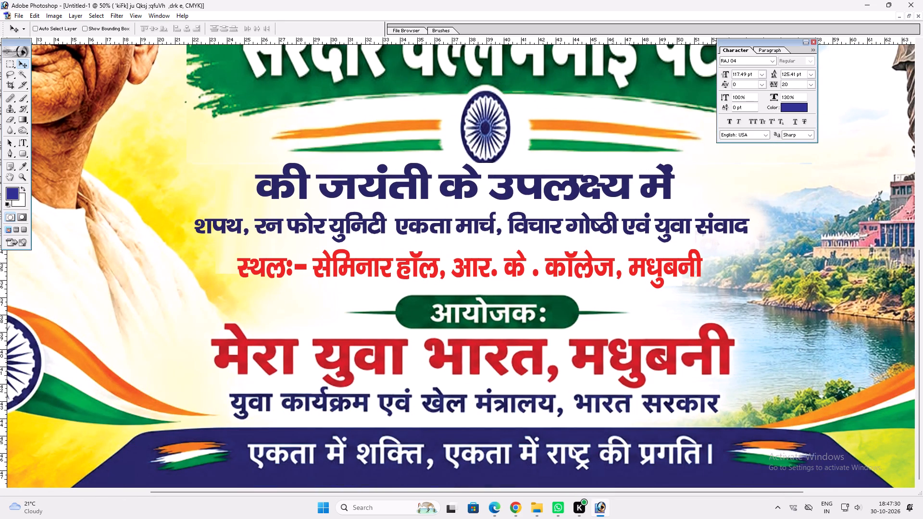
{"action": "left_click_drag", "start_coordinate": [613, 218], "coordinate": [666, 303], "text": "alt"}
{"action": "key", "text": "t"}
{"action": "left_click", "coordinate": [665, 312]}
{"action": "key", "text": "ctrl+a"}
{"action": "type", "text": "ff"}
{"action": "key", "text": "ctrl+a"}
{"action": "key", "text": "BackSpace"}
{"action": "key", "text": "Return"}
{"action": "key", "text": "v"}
Remove the danda after प्रगति in the bottom slogan by stretching a sliver of the blue strip over it.
{"action": "double_click", "coordinate": [728, 473], "text": "ctrl"}
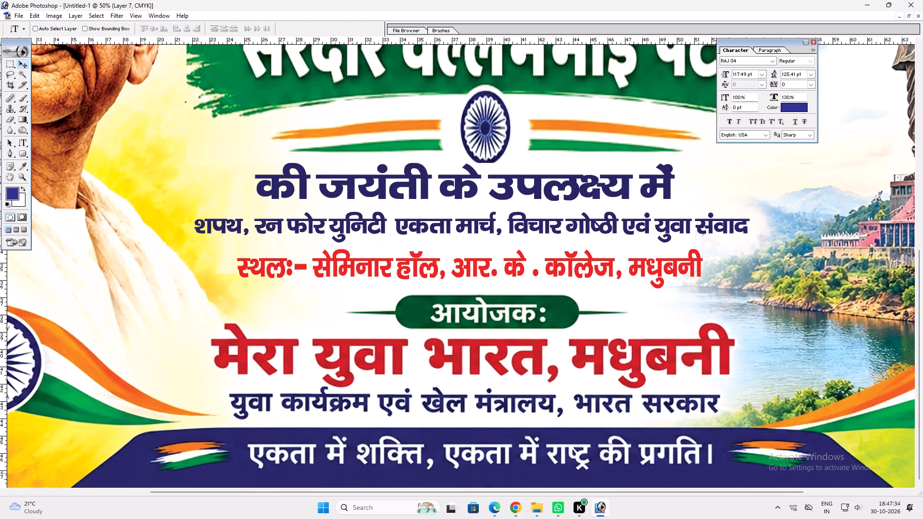
{"action": "key", "text": "m"}
{"action": "left_click_drag", "start_coordinate": [706, 439], "coordinate": [713, 441]}
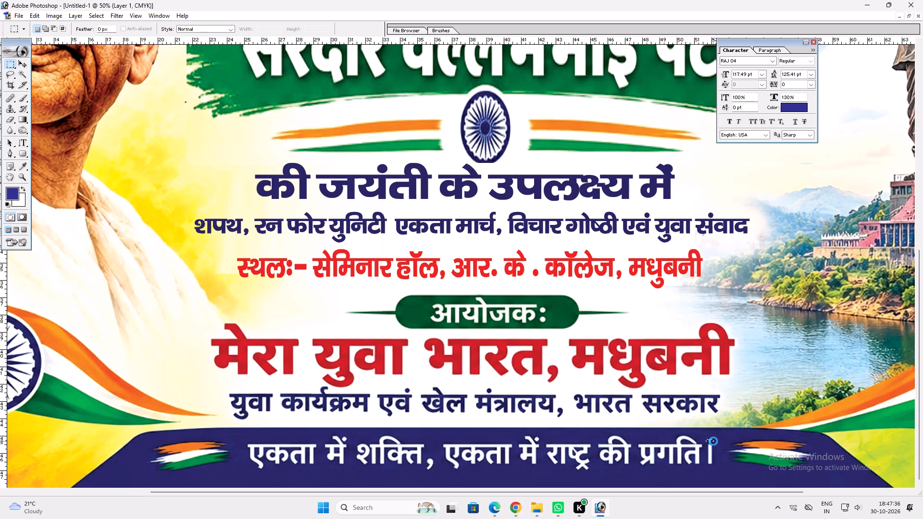
{"action": "key", "text": "ctrl+t"}
{"action": "left_click_drag", "start_coordinate": [710, 443], "coordinate": [708, 469]}
{"action": "key", "text": "Return"}
{"action": "key", "text": "ctrl+d"}
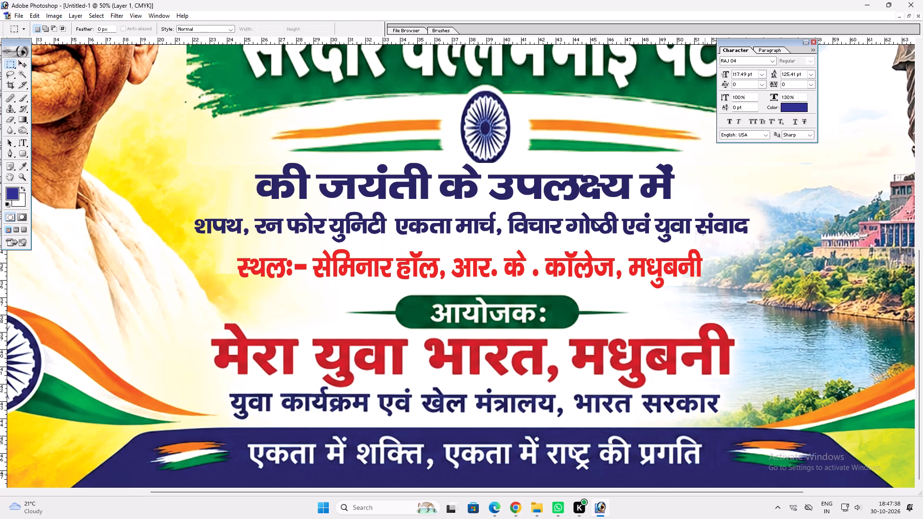
Close the Character palette that covers part of the banner's header.
{"action": "type", "text": "vv"}
{"action": "key", "text": "space"}
{"action": "right_click", "coordinate": [683, 458]}
{"action": "left_click", "coordinate": [706, 465]}
{"action": "key", "text": "v"}
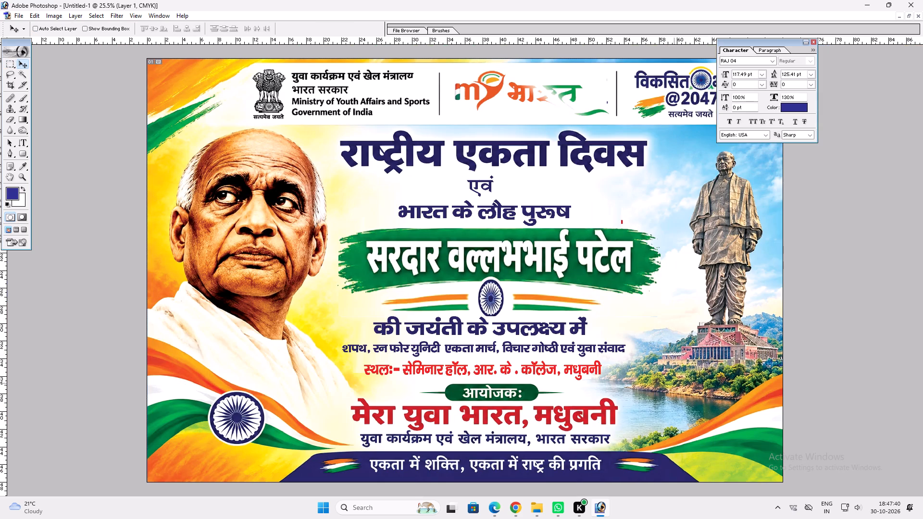
{"action": "left_click", "coordinate": [813, 43]}
{"action": "key", "text": "v"}
{"action": "key", "text": "v"}
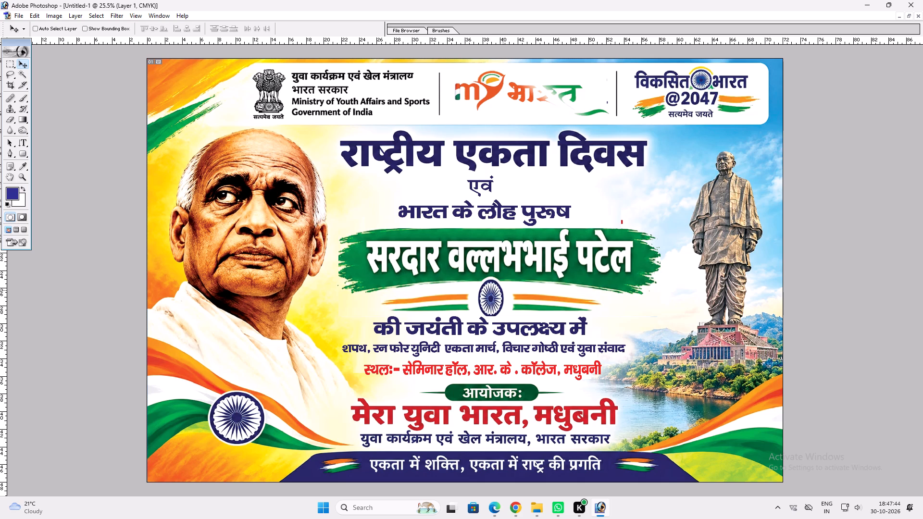
Change the font of the word एवं below the main heading to RAJ 10.
{"action": "key", "text": "t"}
{"action": "left_click", "coordinate": [486, 191]}
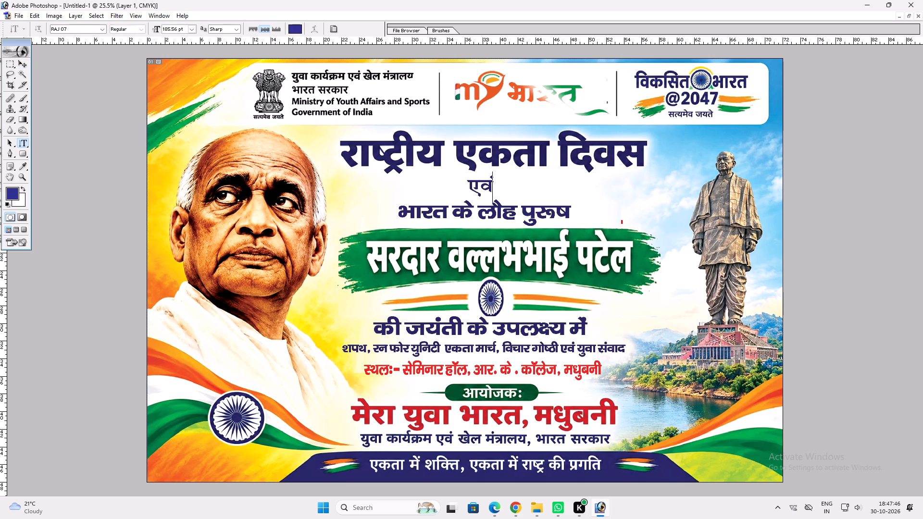
{"action": "key", "text": "ctrl+a"}
{"action": "left_click", "coordinate": [67, 28]}
{"action": "type", "text": "ra"}
{"action": "key", "text": "Down"}
{"action": "key", "text": "Down"}
{"action": "key", "text": "Down"}
{"action": "key", "text": "Down"}
{"action": "key", "text": "Down"}
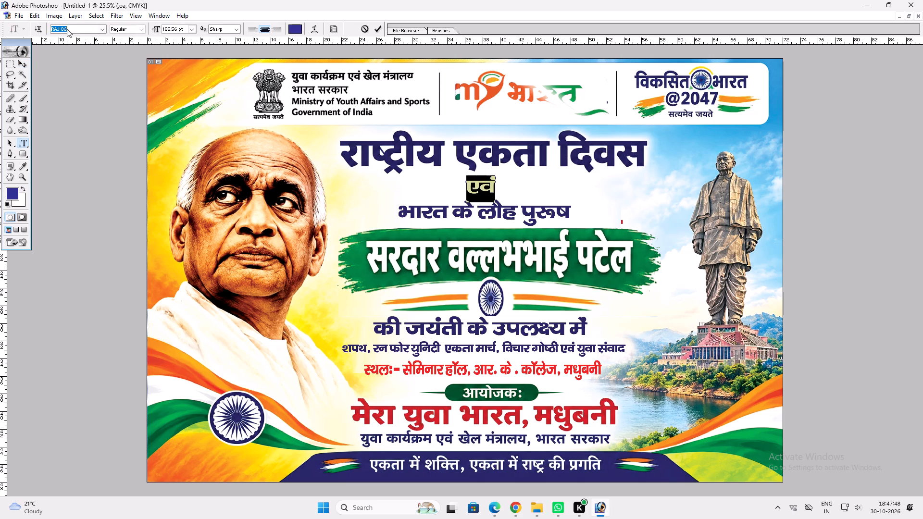
{"action": "key", "text": "Down"}
{"action": "key", "text": "Down"}
{"action": "key", "text": "Down"}
{"action": "key", "text": "Down"}
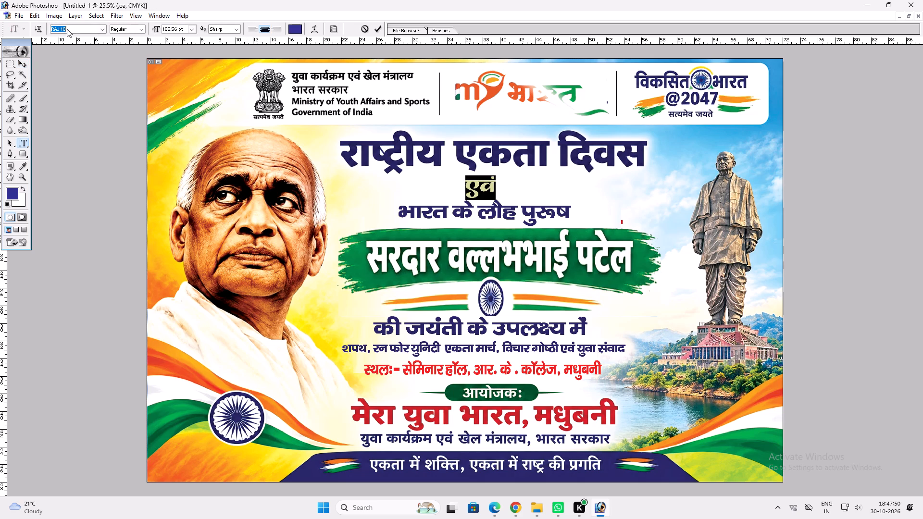
{"action": "key", "text": "Return"}
{"action": "key", "text": "Return"}
{"action": "type", "text": "vv"}
Open the word एवं below the main heading for free transform.
{"action": "key", "text": "ctrl+t"}
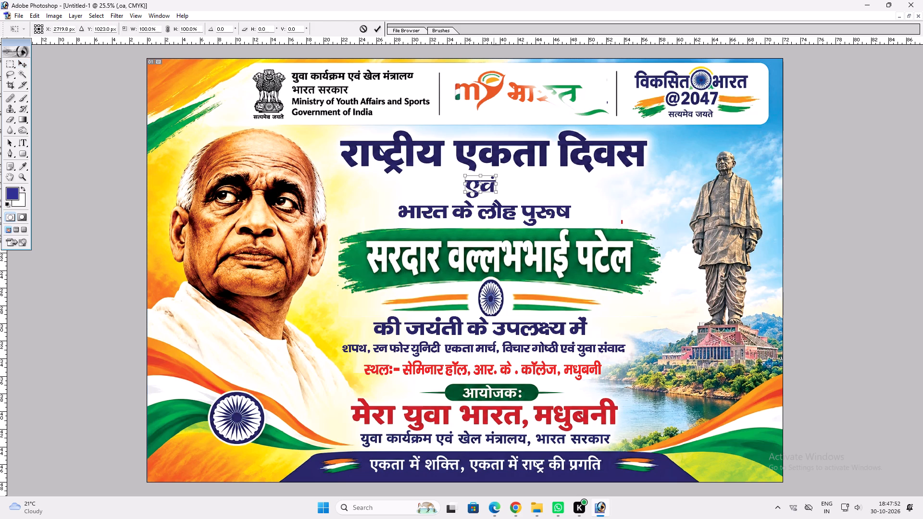
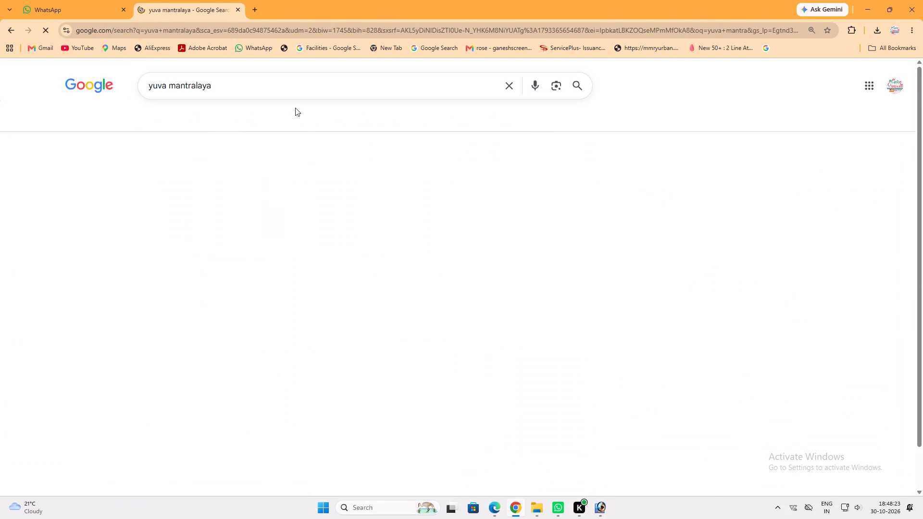
Save the Wikipedia Ministry of Youth Affairs and Sports logo from the image results as an SVG file under its default name.
{"action": "left_click", "coordinate": [64, 210]}
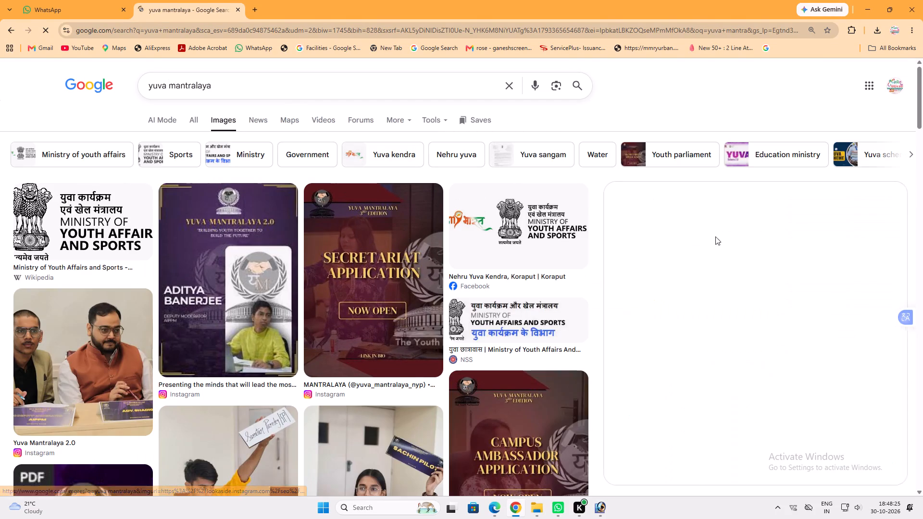
{"action": "right_click", "coordinate": [736, 233]}
{"action": "left_click_drag", "start_coordinate": [794, 378], "coordinate": [794, 378]}
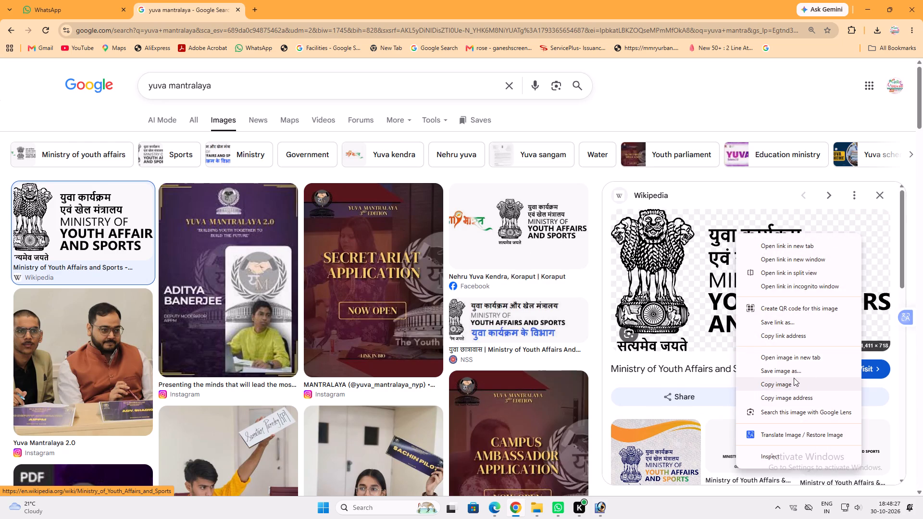
{"action": "left_click_drag", "start_coordinate": [794, 378], "coordinate": [800, 369]}
{"action": "key", "text": "Return"}
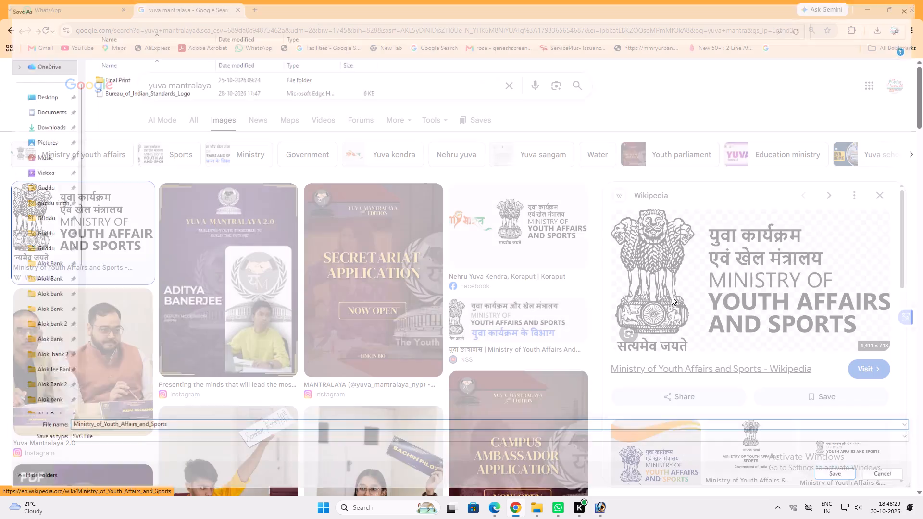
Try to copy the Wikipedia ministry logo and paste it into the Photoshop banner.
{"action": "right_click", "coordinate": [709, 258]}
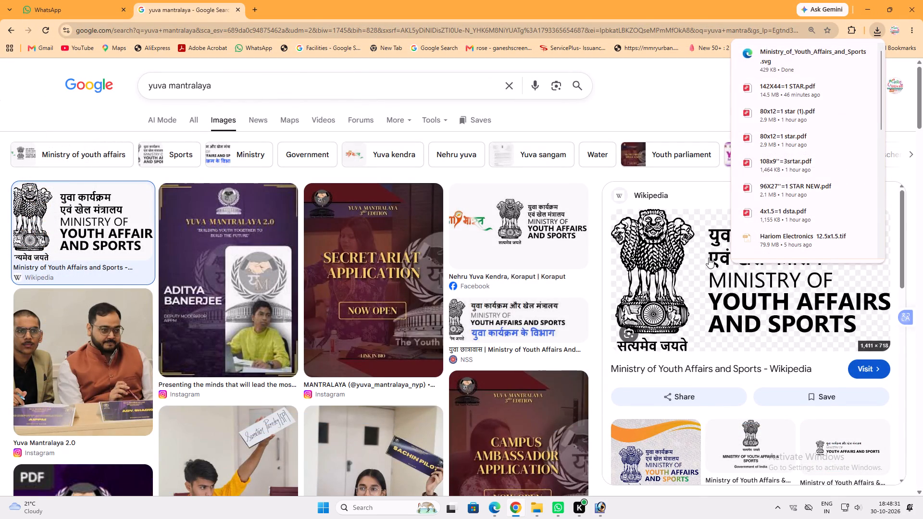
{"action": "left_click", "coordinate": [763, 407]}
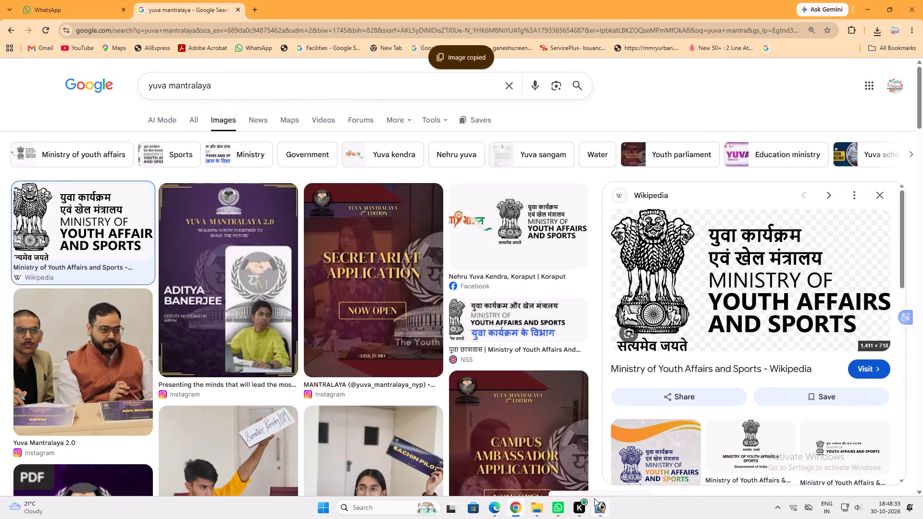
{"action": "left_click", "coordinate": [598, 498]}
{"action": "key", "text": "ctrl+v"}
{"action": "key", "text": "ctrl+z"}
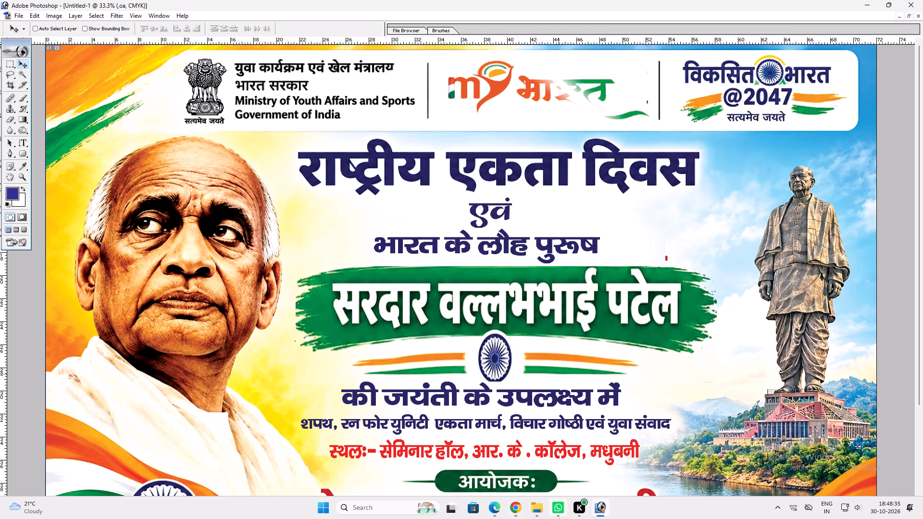
Copy the Nehru Yuva Kendra, Koraput image with the ministry logo from the image results and paste it into the Photoshop banner.
{"action": "left_click", "coordinate": [520, 505]}
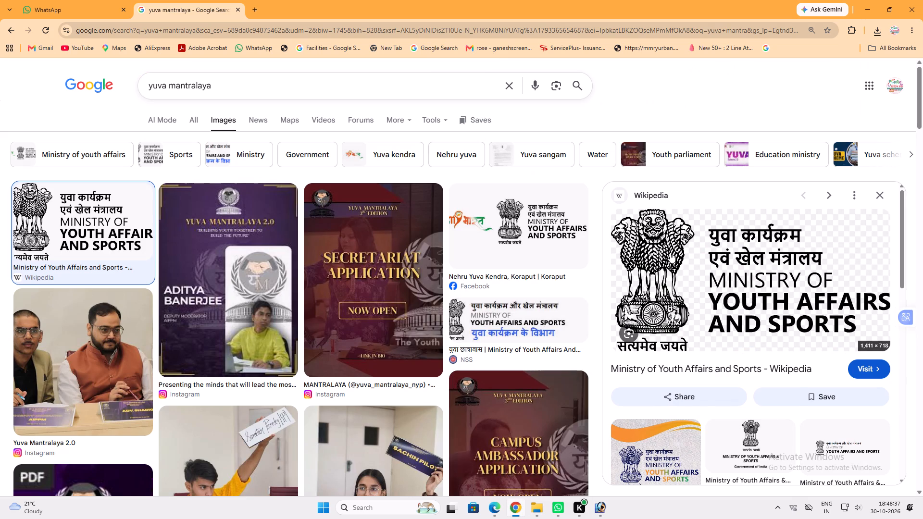
{"action": "right_click", "coordinate": [670, 252]}
{"action": "scroll", "coordinate": [447, 307], "scroll_direction": "down", "scroll_amount": 2}
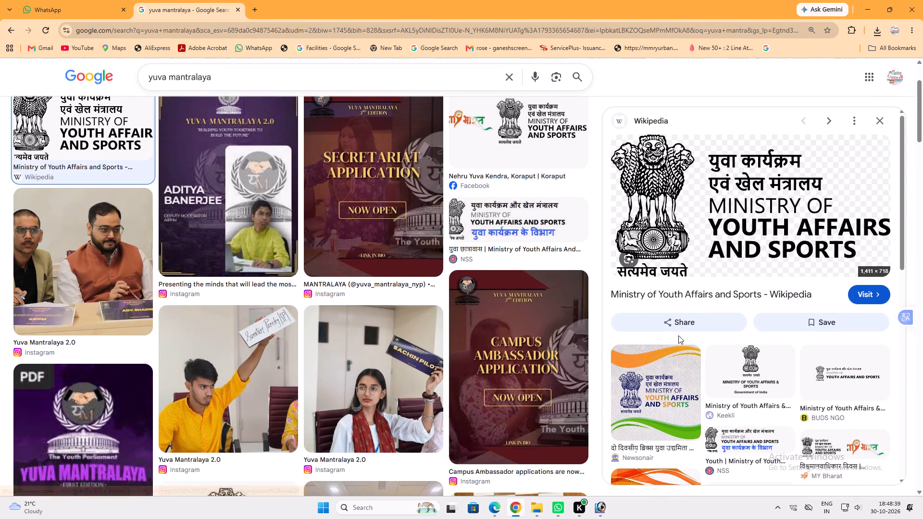
{"action": "scroll", "coordinate": [678, 335], "scroll_direction": "down", "scroll_amount": 1}
{"action": "left_click", "coordinate": [548, 133]}
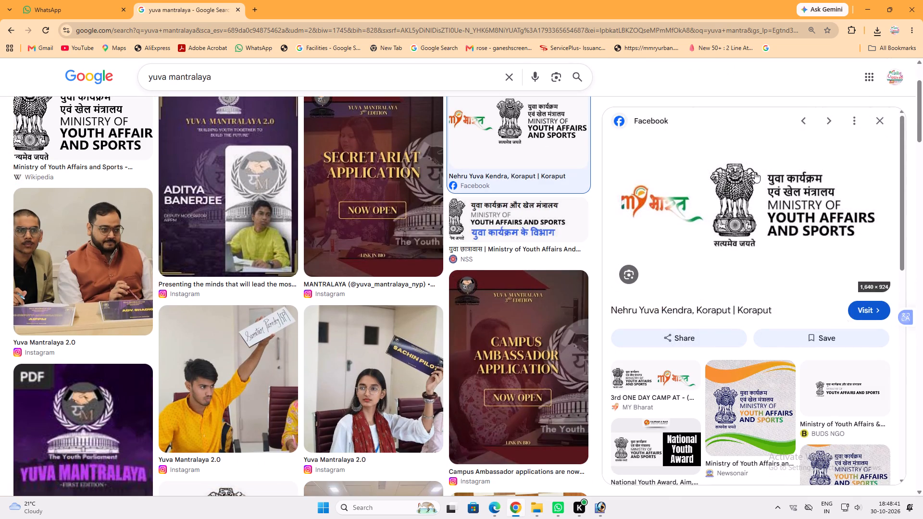
{"action": "right_click", "coordinate": [754, 171]}
{"action": "left_click", "coordinate": [804, 324]}
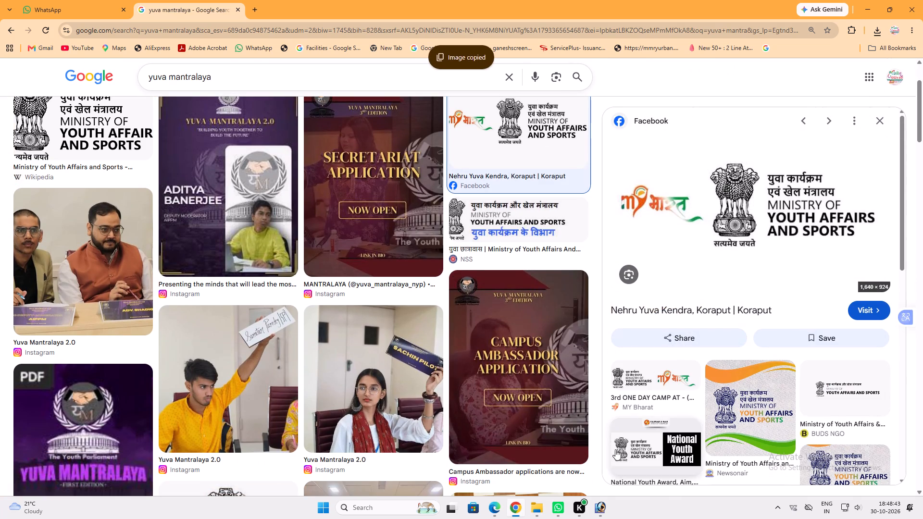
{"action": "left_click", "coordinate": [602, 507]}
{"action": "key", "text": "ctrl+v"}
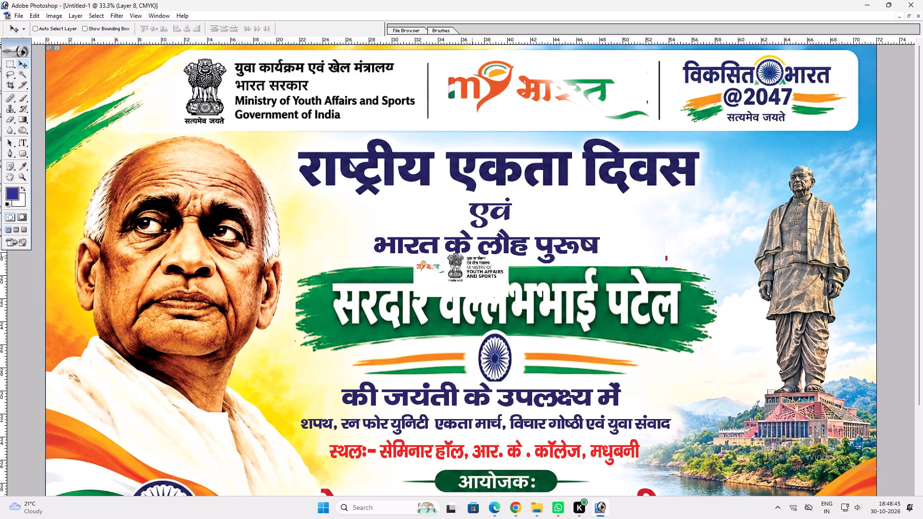
Delete the My Bharat logo portion of the pasted image, keeping the ministry emblem and its text.
{"action": "key", "text": "m"}
{"action": "left_click_drag", "start_coordinate": [374, 217], "coordinate": [446, 331]}
{"action": "key", "text": "Delete"}
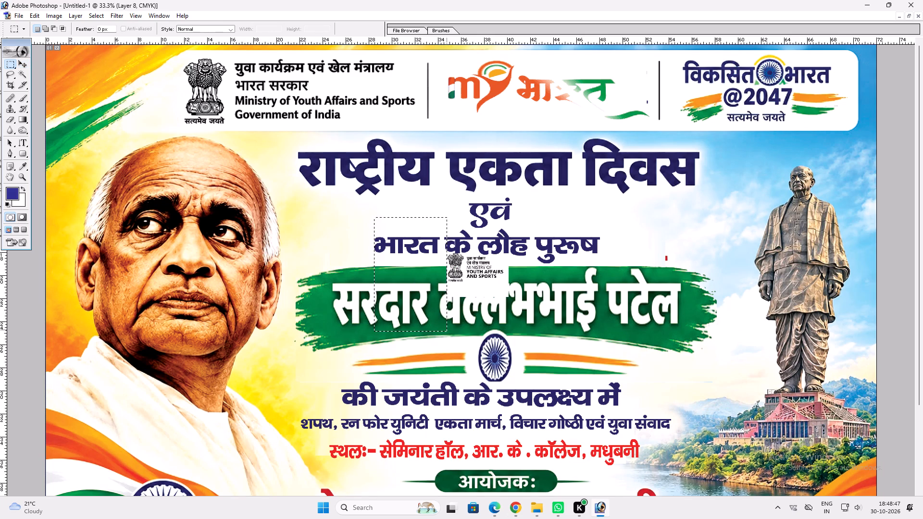
{"action": "key", "text": "ctrl+d"}
Move the pasted ministry logo over the old one in the banner header and scale it to about 154% × 143%.
{"action": "key", "text": "v"}
{"action": "left_click_drag", "start_coordinate": [475, 293], "coordinate": [224, 102]}
{"action": "key", "text": "ctrl+t"}
{"action": "left_click_drag", "start_coordinate": [258, 111], "coordinate": [263, 110], "text": "shift"}
{"action": "left_click_drag", "start_coordinate": [263, 106], "coordinate": [307, 113], "text": "shift"}
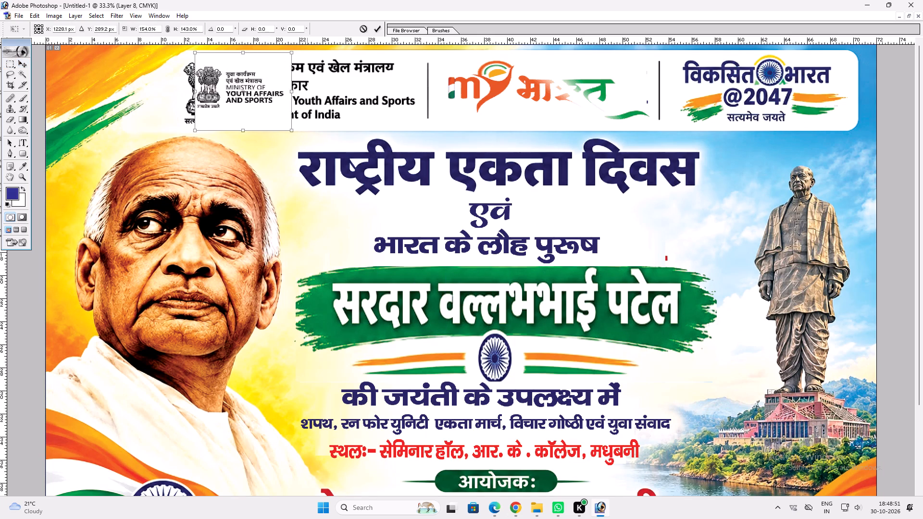
{"action": "key", "text": "Return"}
Shift the pasted ministry logo below the header and delete the blank white area beneath its emblem.
{"action": "key", "text": "v"}
{"action": "left_click_drag", "start_coordinate": [287, 99], "coordinate": [310, 162]}
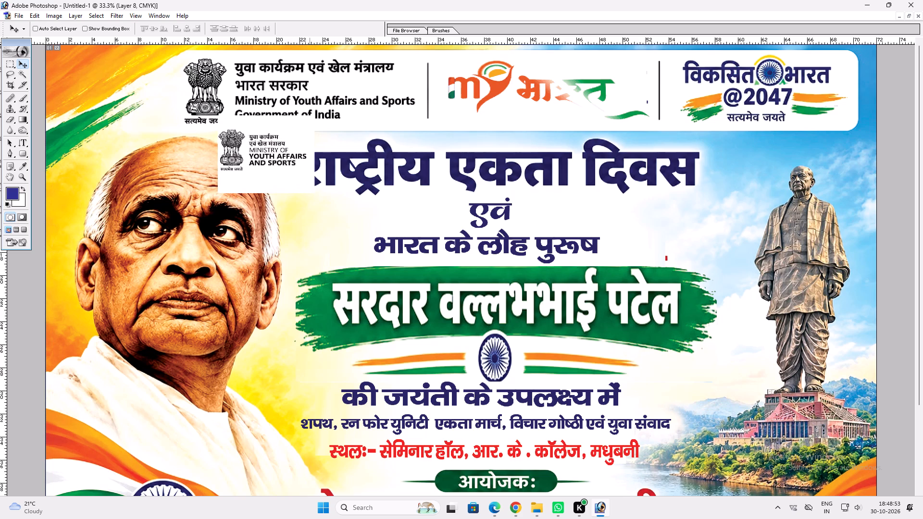
{"action": "key", "text": "m"}
{"action": "left_click_drag", "start_coordinate": [384, 221], "coordinate": [179, 173]}
{"action": "key", "text": "Delete"}
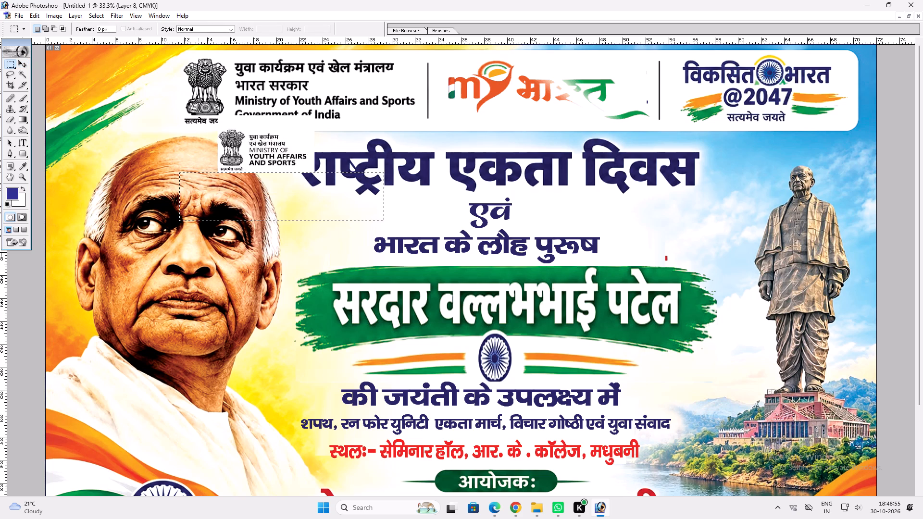
{"action": "key", "text": "ctrl+d"}
Place the trimmed ministry logo over the old header emblem, enlarge it and stretch it wide enough to cover the old ministry text.
{"action": "key", "text": "v"}
{"action": "key", "text": "v"}
{"action": "left_click_drag", "start_coordinate": [247, 161], "coordinate": [215, 101]}
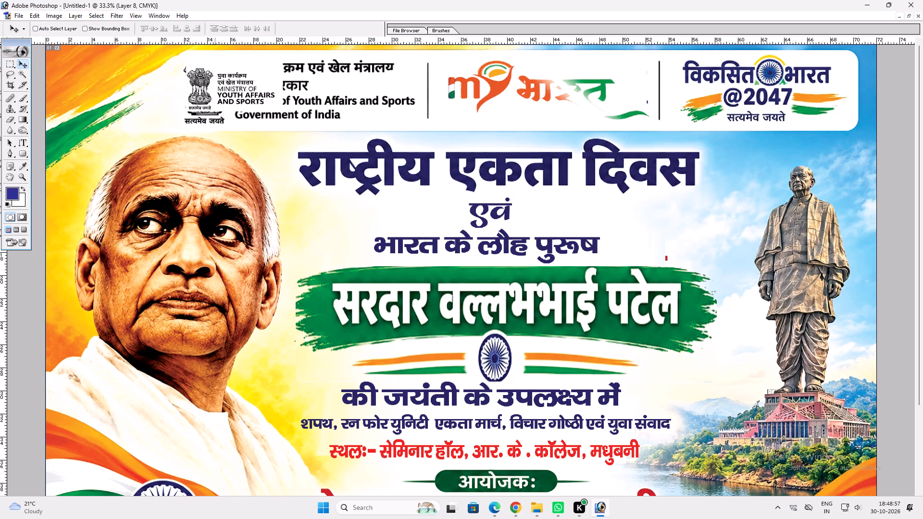
{"action": "left_click_drag", "start_coordinate": [215, 101], "coordinate": [213, 101]}
{"action": "key", "text": "ctrl+t"}
{"action": "left_click_drag", "start_coordinate": [283, 118], "coordinate": [306, 119], "text": "shift"}
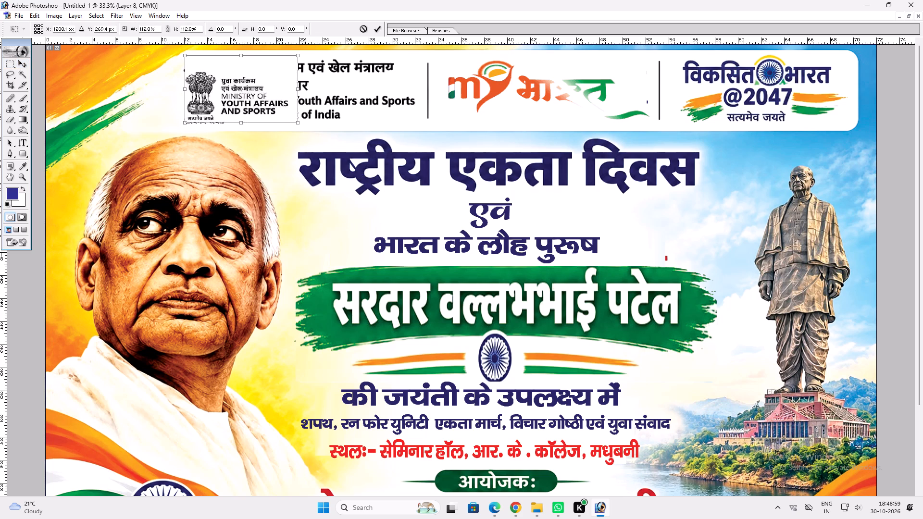
{"action": "left_click_drag", "start_coordinate": [306, 119], "coordinate": [308, 119], "text": "shift"}
{"action": "left_click_drag", "start_coordinate": [301, 109], "coordinate": [421, 109], "text": "shift"}
{"action": "key", "text": "shift+Return"}
Delete the blank white strip above the new ministry logo's emblem and text.
{"action": "key", "text": "m"}
{"action": "left_click_drag", "start_coordinate": [178, 45], "coordinate": [308, 63]}
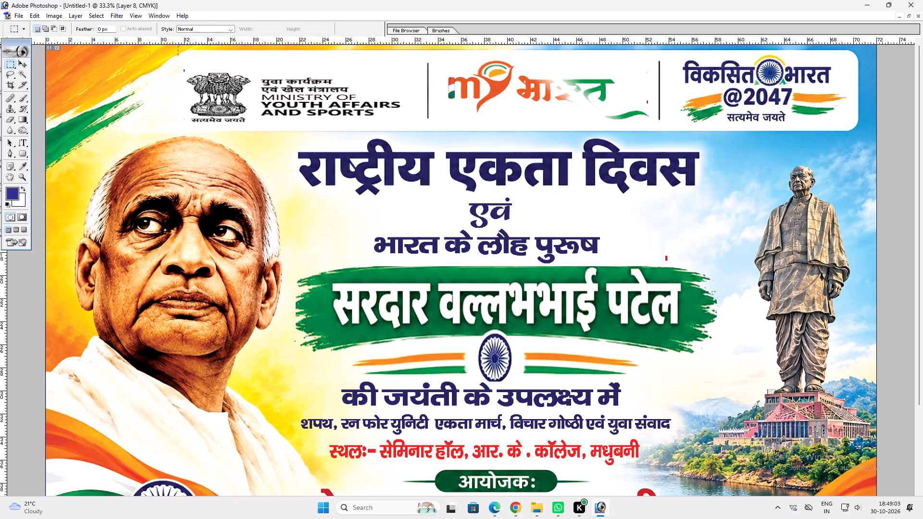
{"action": "left_click_drag", "start_coordinate": [308, 63], "coordinate": [435, 69]}
{"action": "left_click_drag", "start_coordinate": [435, 69], "coordinate": [437, 70]}
{"action": "key", "text": "Delete"}
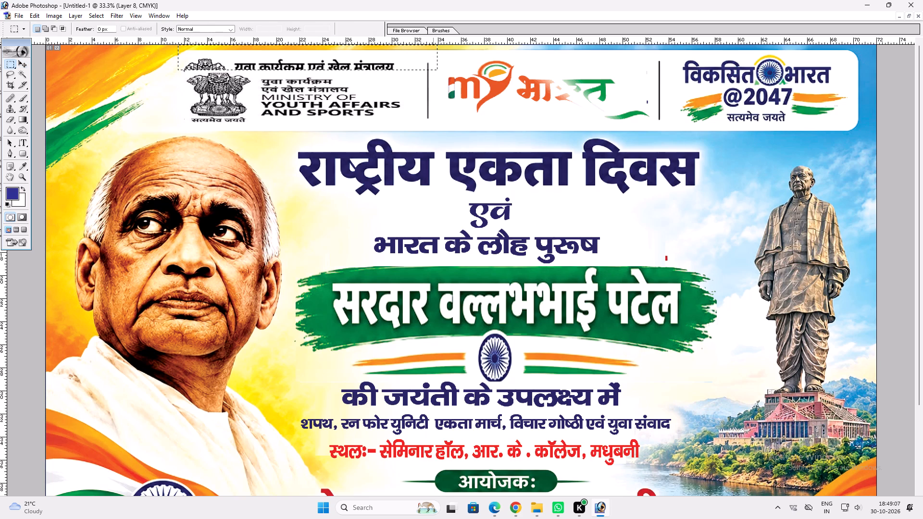
{"action": "key", "text": "ctrl+d"}
Stretch the new ministry logo upward to cover the exposed old logo and nudge it slightly towards the portrait side.
{"action": "key", "text": "ctrl+t"}
{"action": "left_click_drag", "start_coordinate": [370, 74], "coordinate": [370, 59], "text": "shift"}
{"action": "key", "text": "shift+Return"}
{"action": "key", "text": "v"}
{"action": "left_click_drag", "start_coordinate": [378, 96], "coordinate": [373, 97]}
Capture a screenshot of the entire banner, from edge to edge.
{"action": "key", "text": "space"}
{"action": "key", "text": "space"}
{"action": "key", "text": "space"}
{"action": "key", "text": "space"}
{"action": "key", "text": "space"}
{"action": "key", "text": "space"}
{"action": "key", "text": "space"}
{"action": "key", "text": "space"}
{"action": "key", "text": "space"}
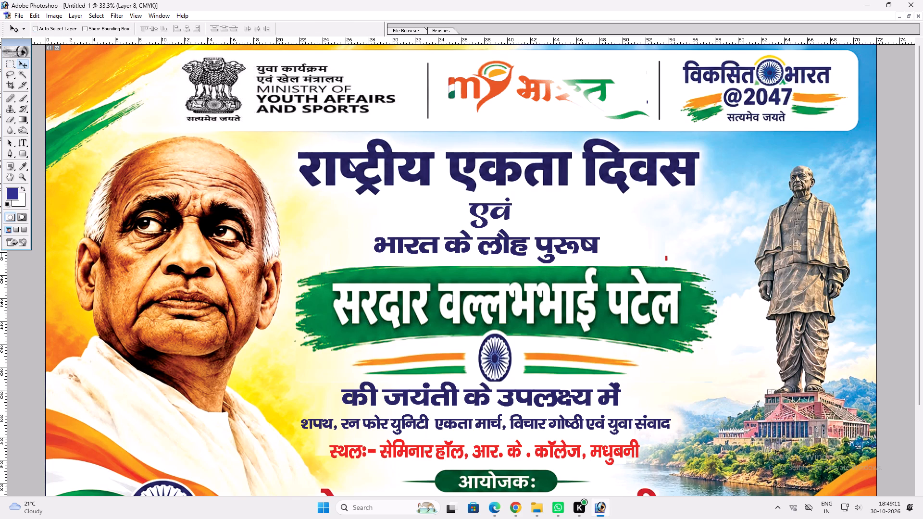
{"action": "right_click", "coordinate": [379, 107]}
{"action": "left_click_drag", "start_coordinate": [391, 108], "coordinate": [396, 108]}
{"action": "left_click", "coordinate": [403, 110]}
{"action": "key", "text": "v"}
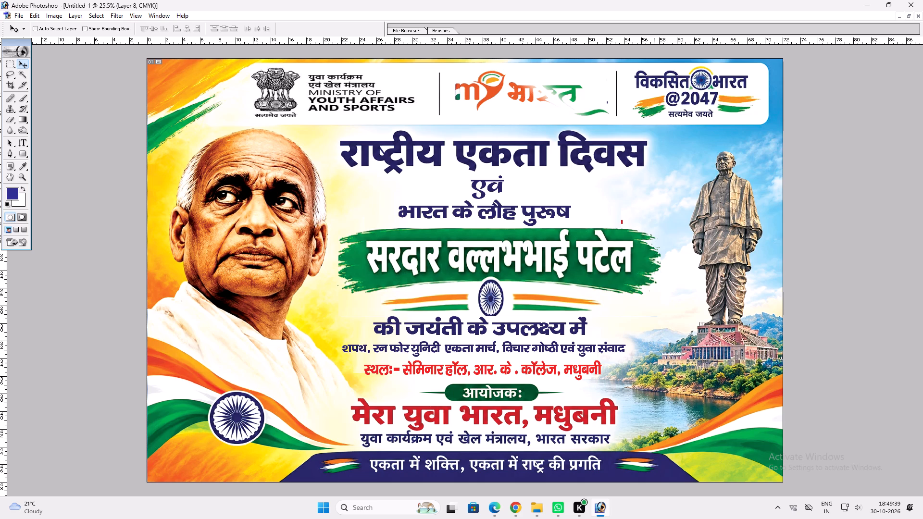
{"action": "key", "text": "Print"}
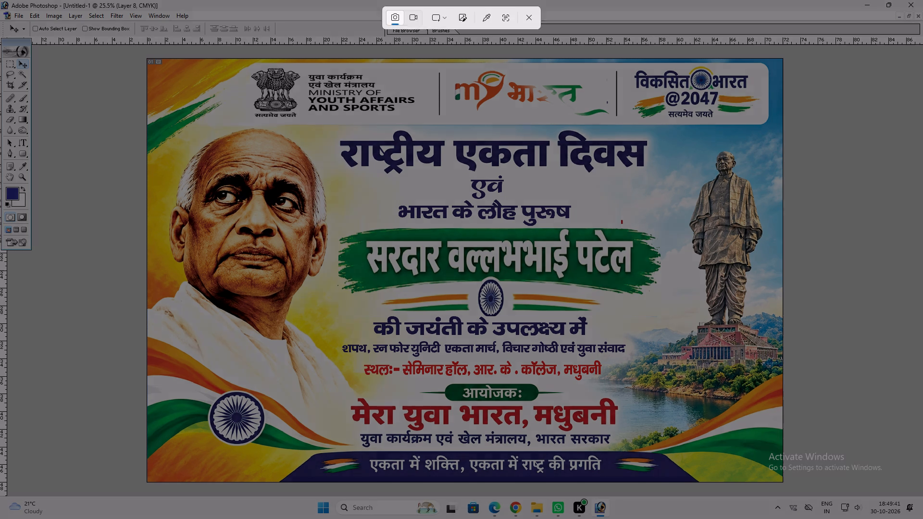
{"action": "left_click_drag", "start_coordinate": [146, 58], "coordinate": [786, 483]}
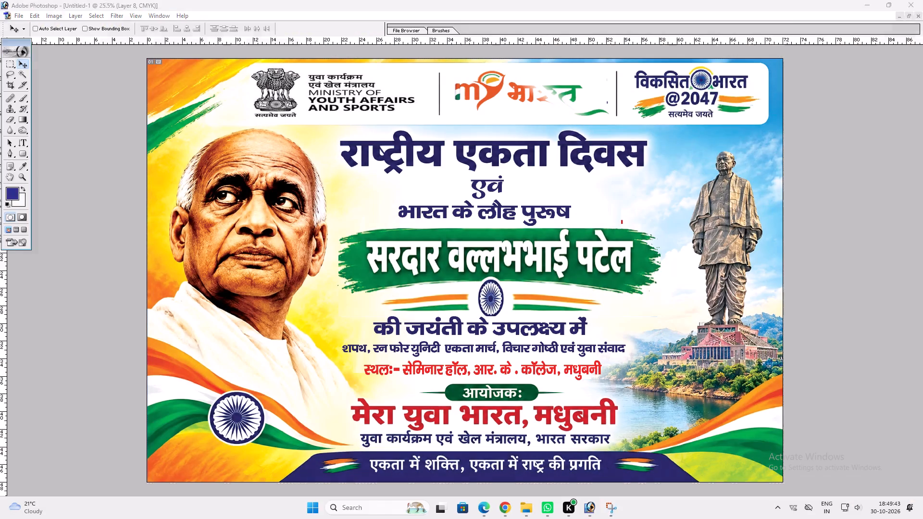
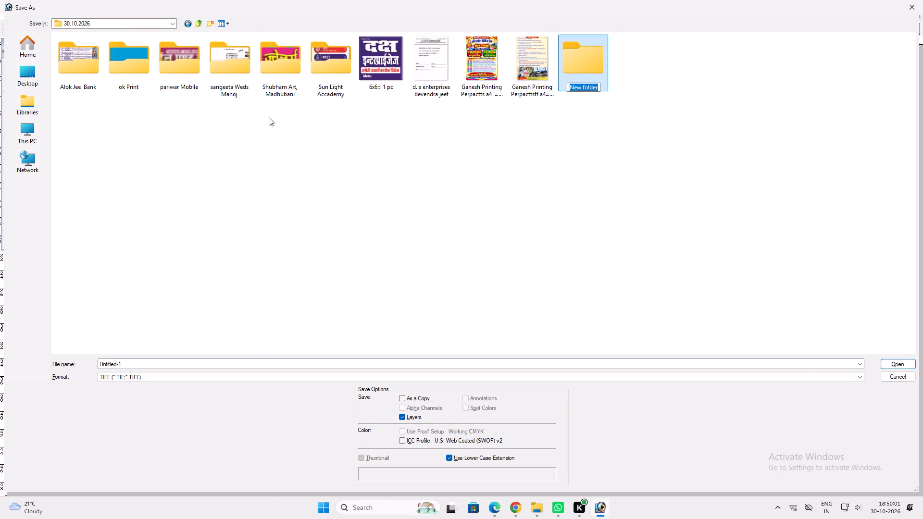
Name the new folder inside 30.10.2026 with the client's name and open it as the save location.
{"action": "key", "text": "BackSpace"}
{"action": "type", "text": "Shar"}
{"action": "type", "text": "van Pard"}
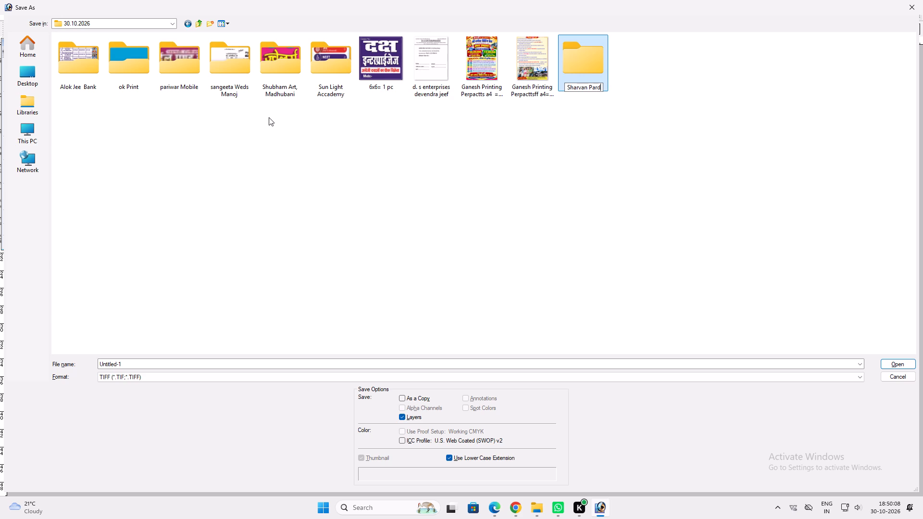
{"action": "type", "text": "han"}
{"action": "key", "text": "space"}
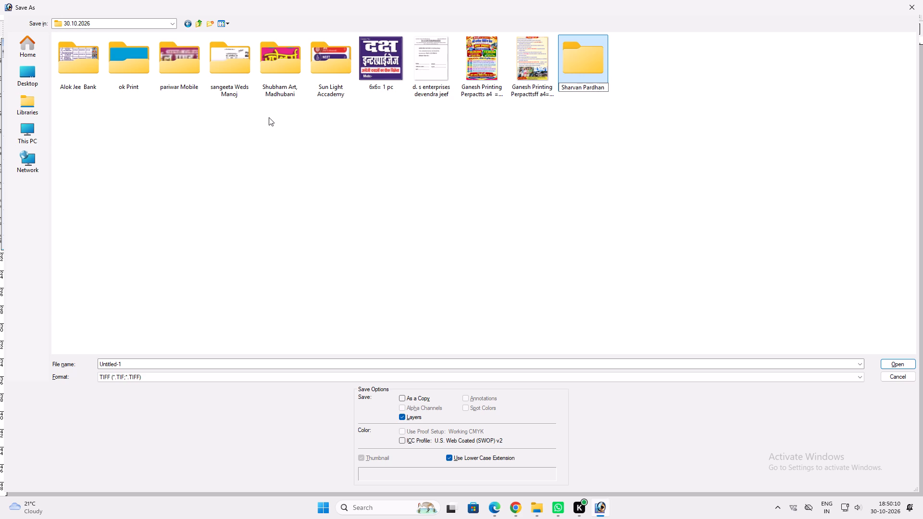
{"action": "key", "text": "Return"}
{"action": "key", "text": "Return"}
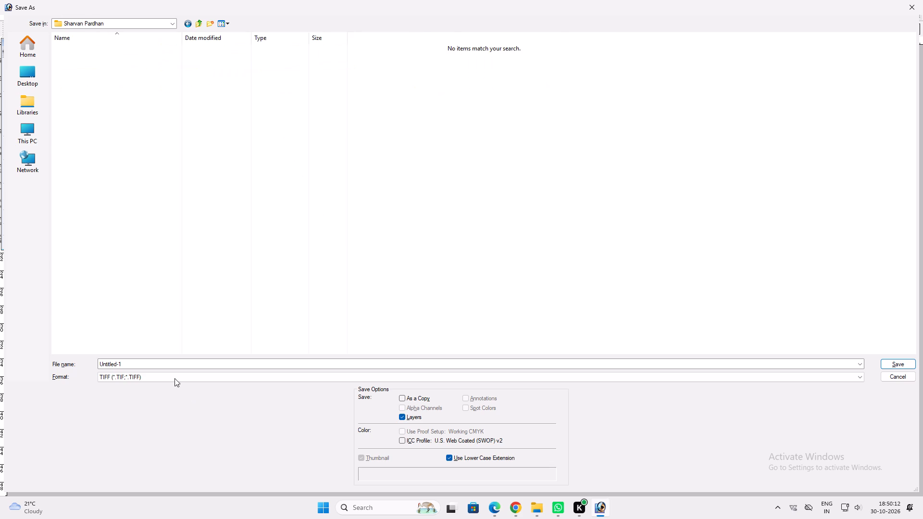
Save the banner as a layered TIFF named "6x4= 1 pc" with no image compression, IBM PC byte order and RLE layer compression.
{"action": "left_click", "coordinate": [161, 364]}
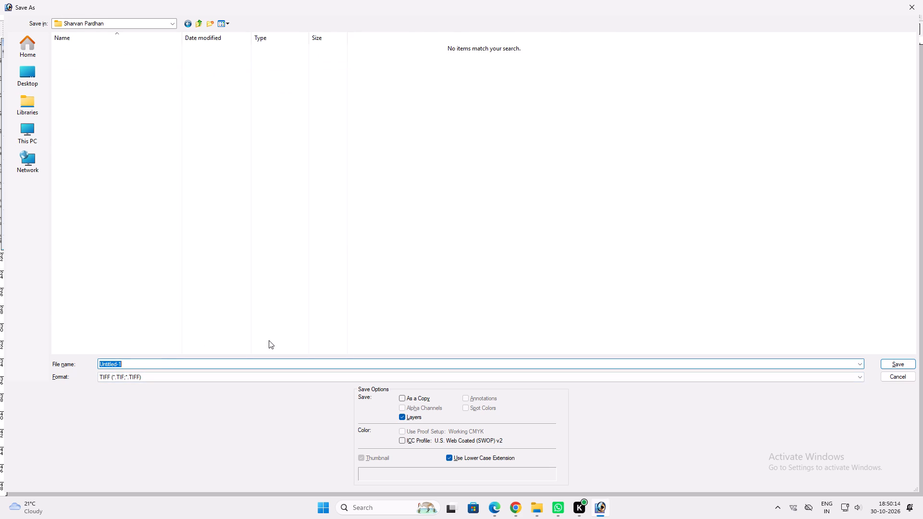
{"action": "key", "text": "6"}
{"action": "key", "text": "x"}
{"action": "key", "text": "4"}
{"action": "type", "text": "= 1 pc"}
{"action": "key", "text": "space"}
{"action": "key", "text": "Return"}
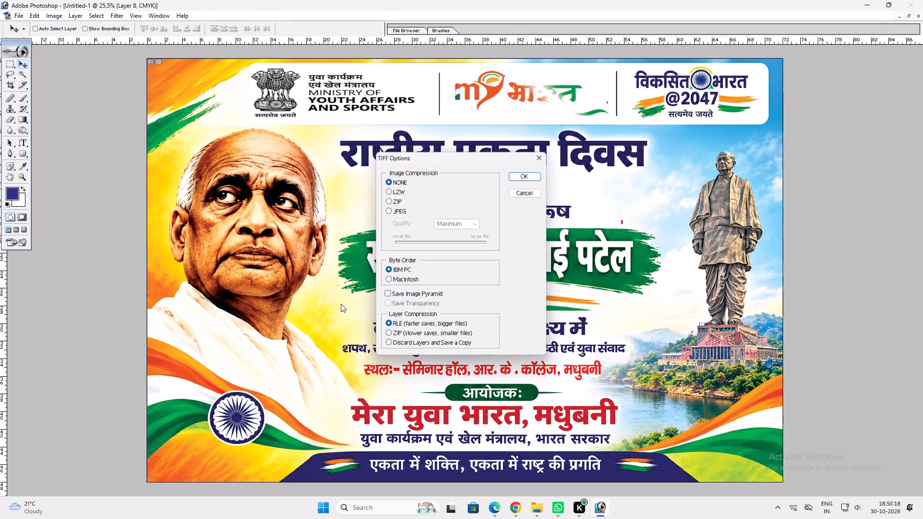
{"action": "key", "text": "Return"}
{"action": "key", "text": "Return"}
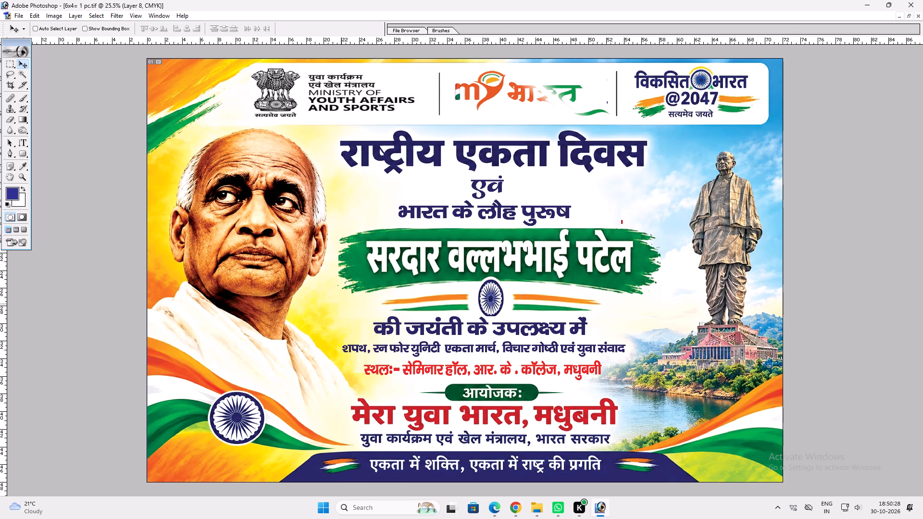
Close the banner and rename its saved TIFF in the client's folder as "6x4= 1 pc old".
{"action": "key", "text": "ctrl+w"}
{"action": "double_click", "coordinate": [503, 227], "text": "ctrl"}
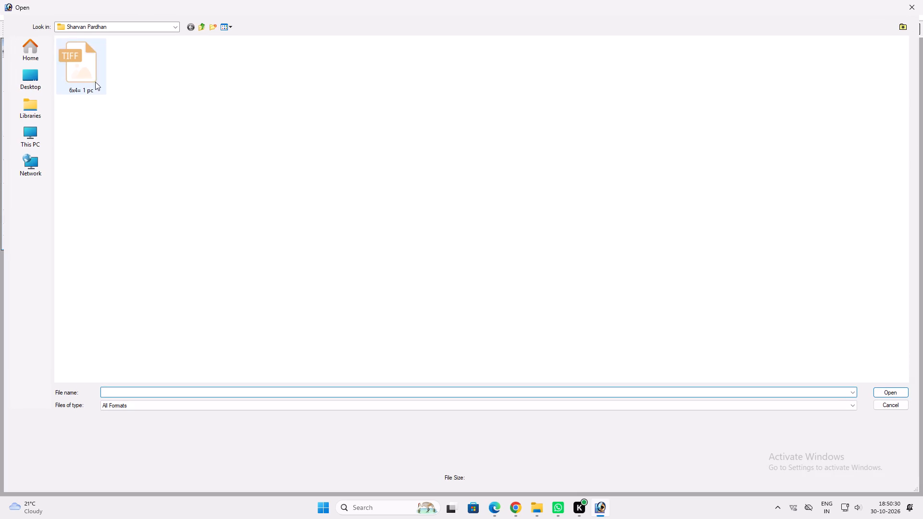
{"action": "left_click", "coordinate": [88, 69]}
{"action": "key", "text": "F2"}
{"action": "left_click", "coordinate": [92, 93]}
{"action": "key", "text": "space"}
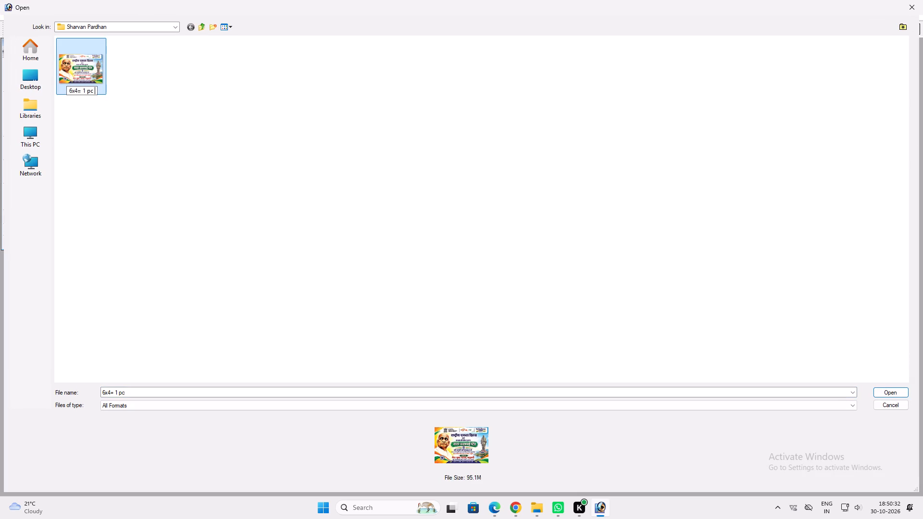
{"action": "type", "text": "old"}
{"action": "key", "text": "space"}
{"action": "left_click", "coordinate": [193, 93]}
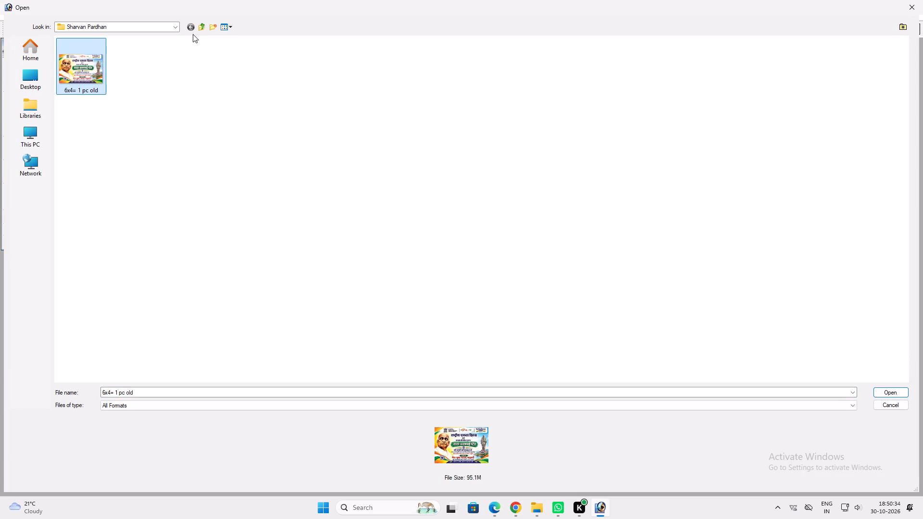
Delete the two Ganesh Printing files whose names end in "5 pc copy" from the 30.10.2026 folder.
{"action": "left_click", "coordinate": [201, 26]}
{"action": "left_click", "coordinate": [518, 169]}
{"action": "left_click", "coordinate": [493, 66]}
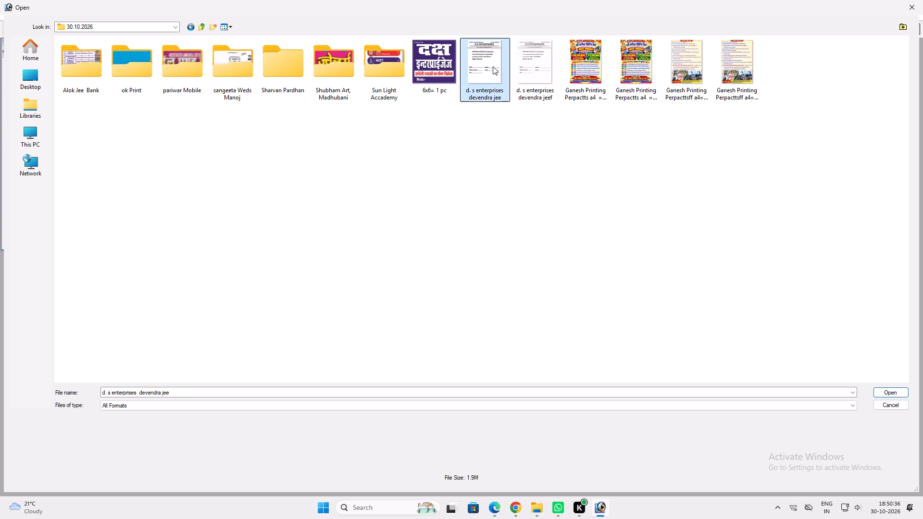
{"action": "left_click", "coordinate": [600, 88]}
{"action": "left_click", "coordinate": [637, 92]}
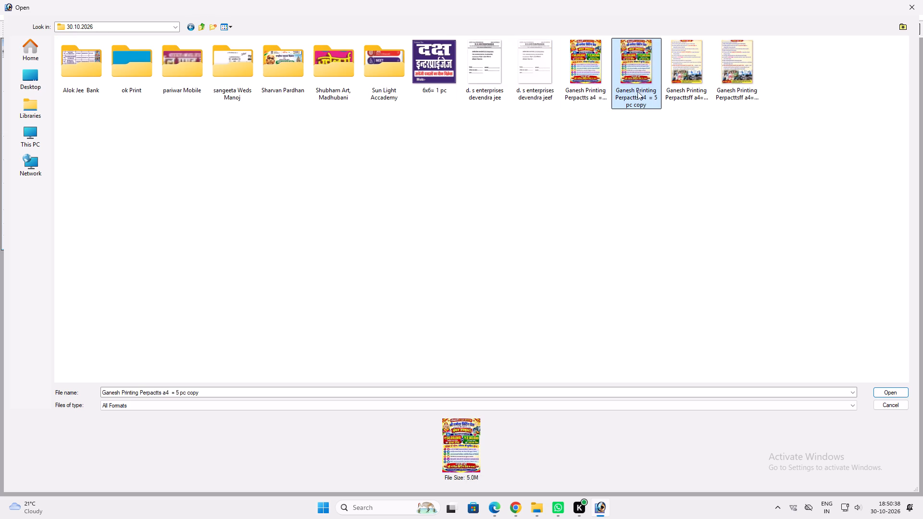
{"action": "key", "text": "Delete"}
{"action": "left_click", "coordinate": [682, 76]}
{"action": "key", "text": "Delete"}
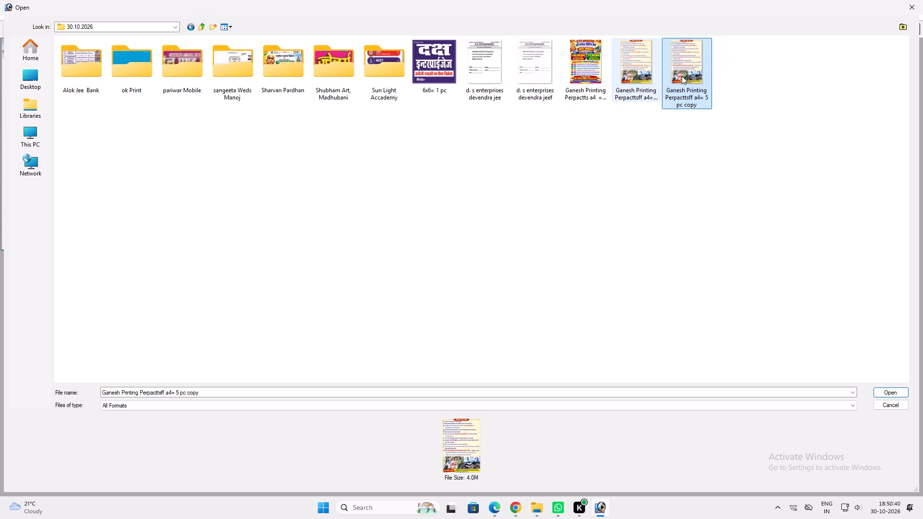
Move the two remaining Ganesh Printing TIFF files into the ok Print folder.
{"action": "left_click_drag", "start_coordinate": [656, 124], "coordinate": [573, 65]}
{"action": "left_click_drag", "start_coordinate": [579, 65], "coordinate": [191, 82]}
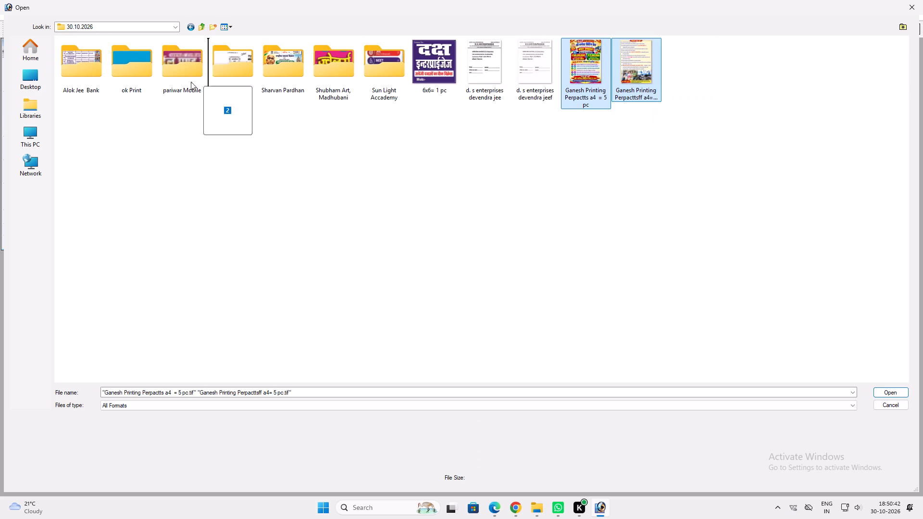
{"action": "left_click_drag", "start_coordinate": [191, 82], "coordinate": [112, 56]}
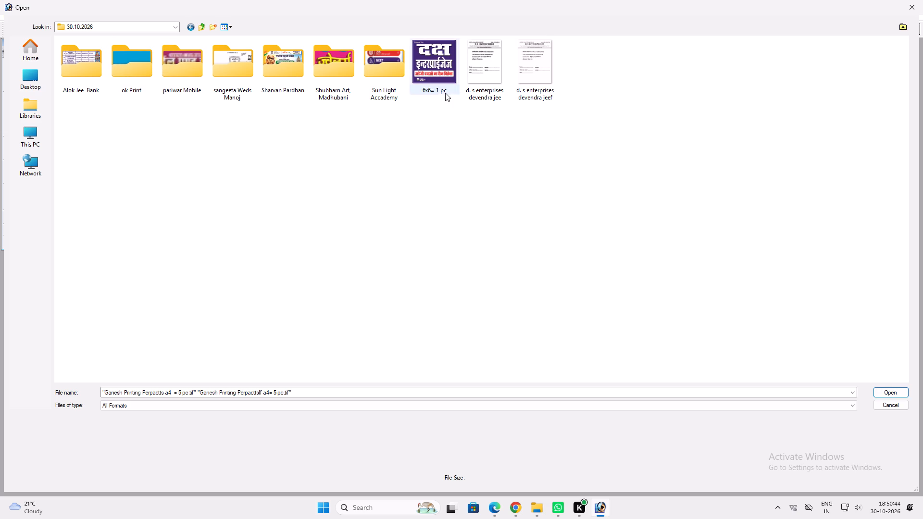
Copy the client's folder containing the 6x4 banner from 30.10.2026 into october's FINAL PRINT folder and close the file browser window.
{"action": "left_click", "coordinate": [445, 93]}
{"action": "left_click", "coordinate": [389, 78]}
{"action": "left_click", "coordinate": [322, 73]}
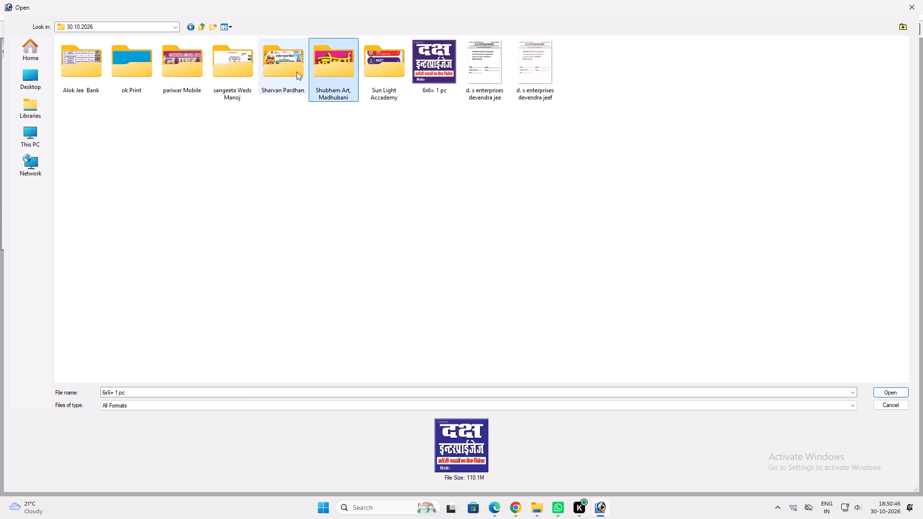
{"action": "left_click", "coordinate": [297, 72]}
{"action": "key", "text": "ctrl+c"}
{"action": "key", "text": "ctrl+c"}
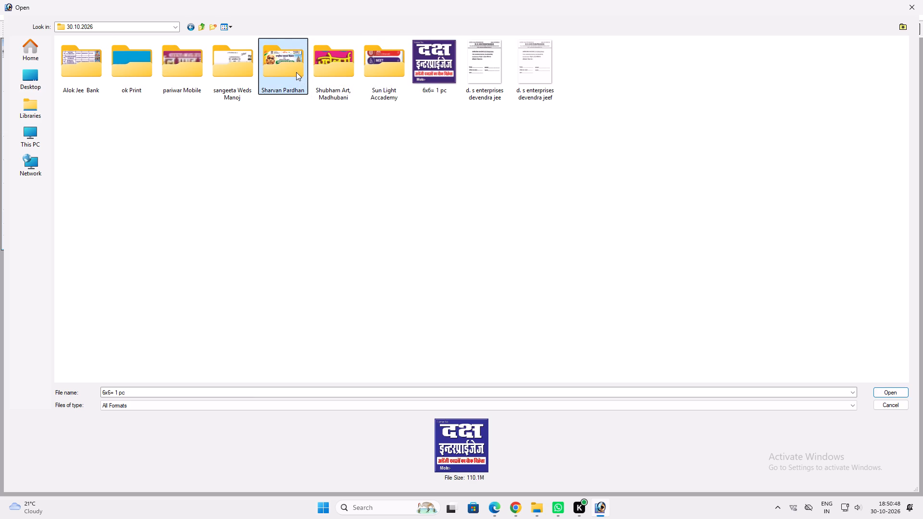
{"action": "key", "text": "ctrl+c"}
{"action": "key", "text": "ctrl+c"}
{"action": "key", "text": "ctrl+c"}
{"action": "left_click", "coordinate": [199, 25]}
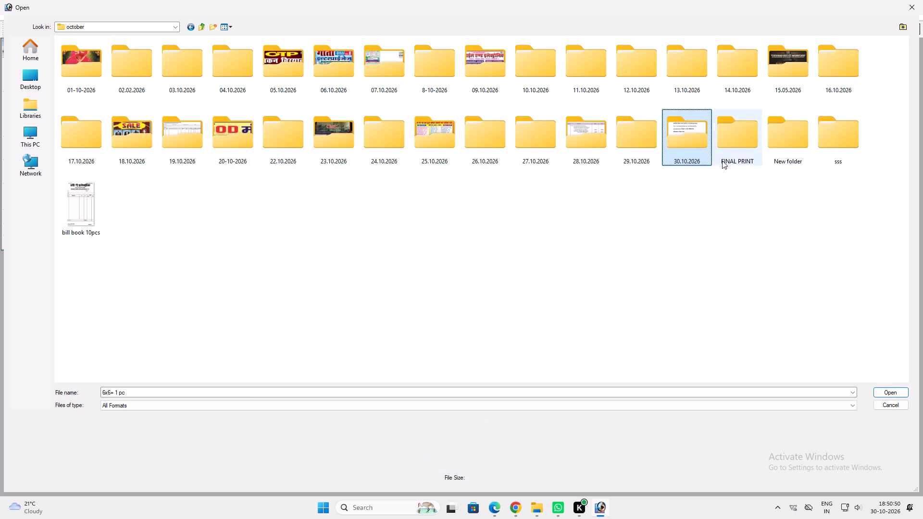
{"action": "double_click", "coordinate": [725, 150]}
{"action": "key", "text": "ctrl+v"}
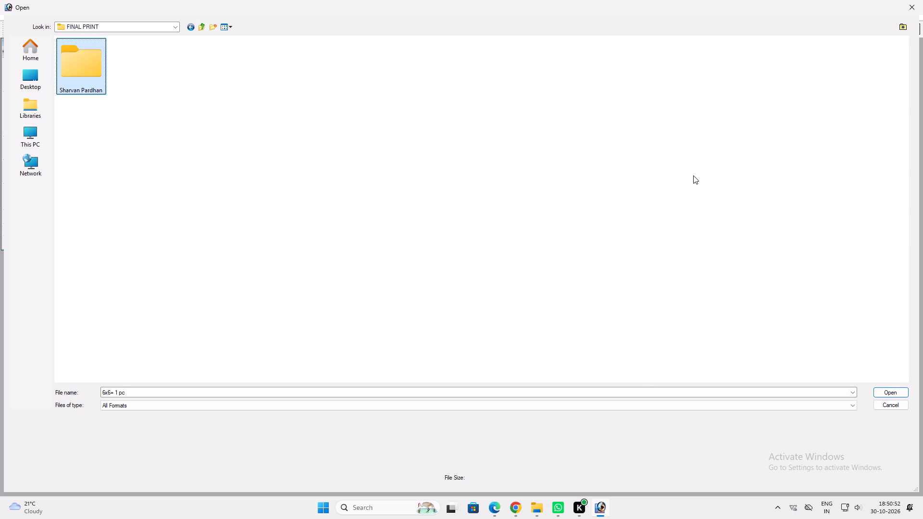
{"action": "left_click", "coordinate": [922, 5]}
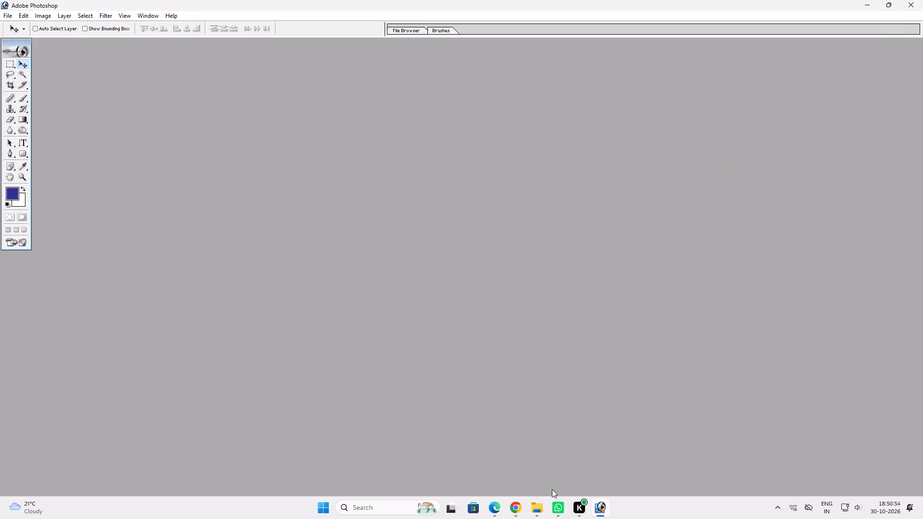